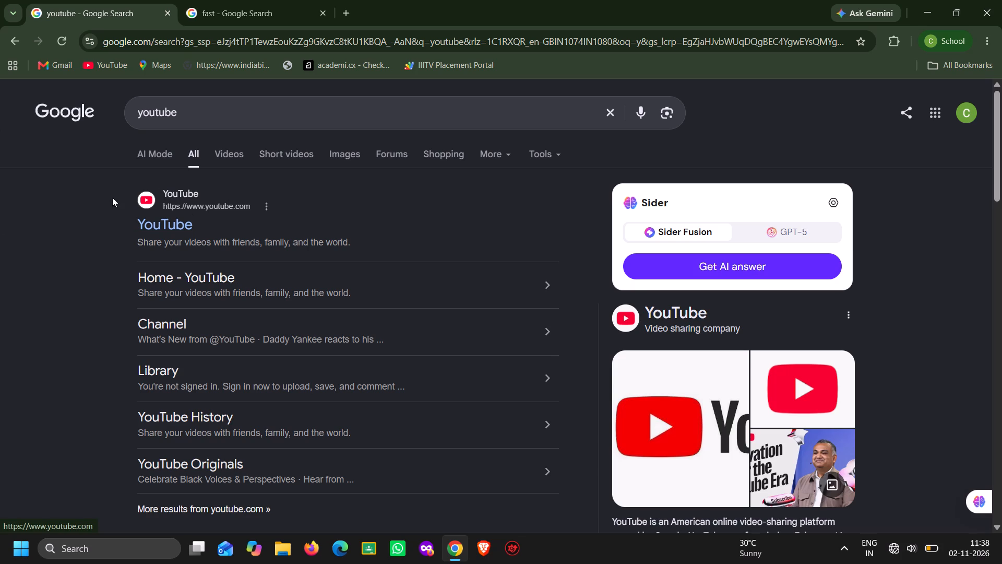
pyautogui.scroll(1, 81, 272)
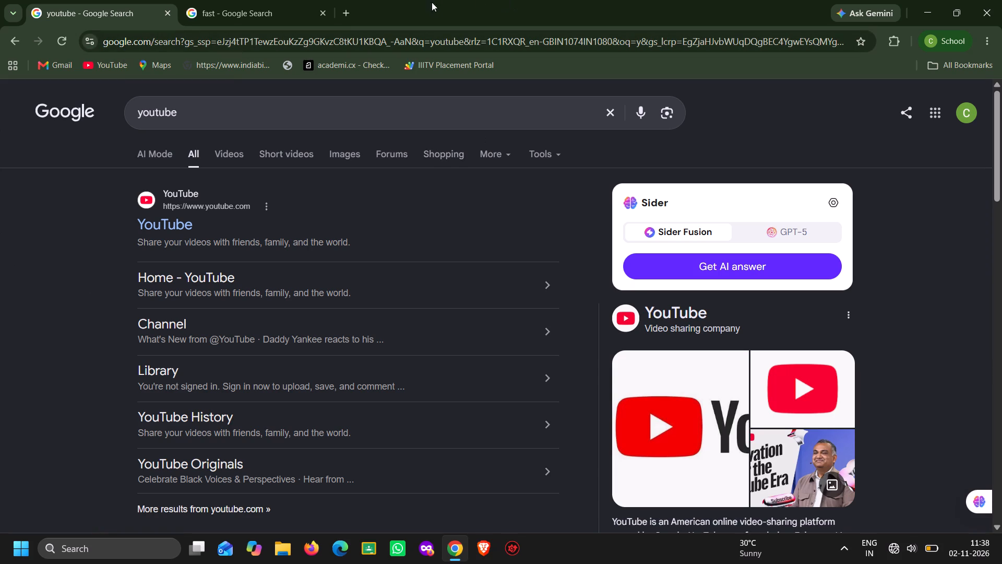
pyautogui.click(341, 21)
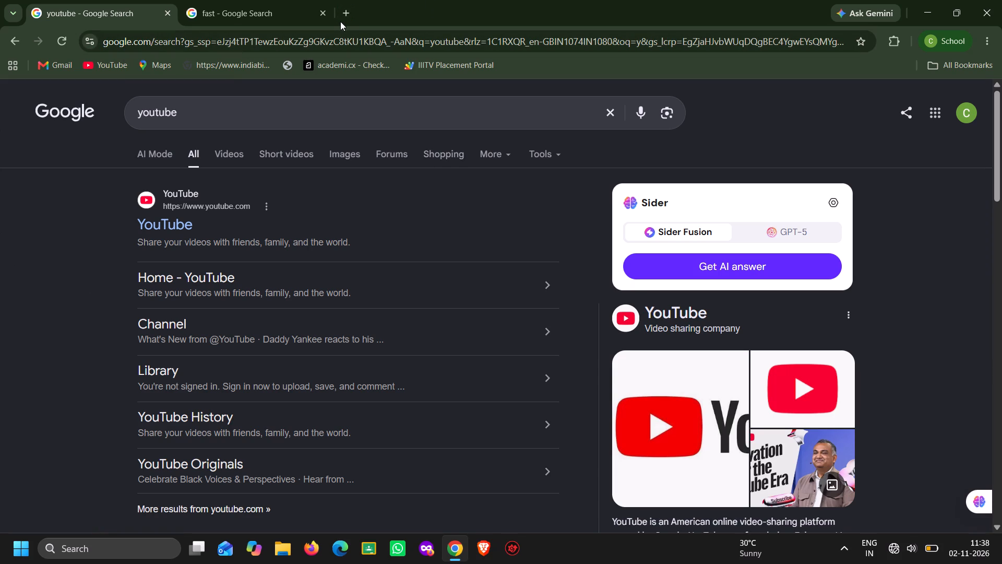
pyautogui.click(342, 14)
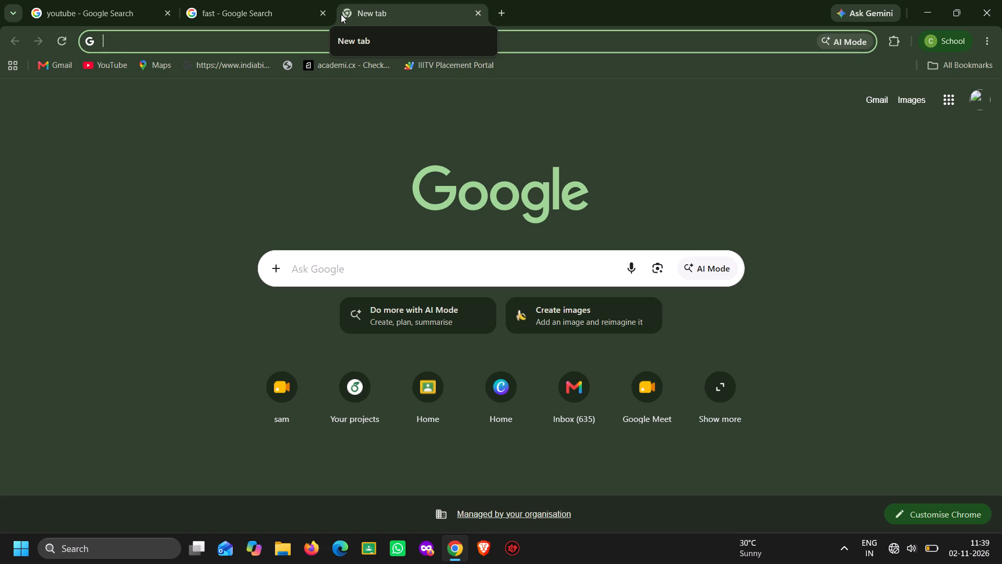
# Connect the computer to the NARZO 70 Pro 5G Wi-Fi network.
pyautogui.click(893, 551)
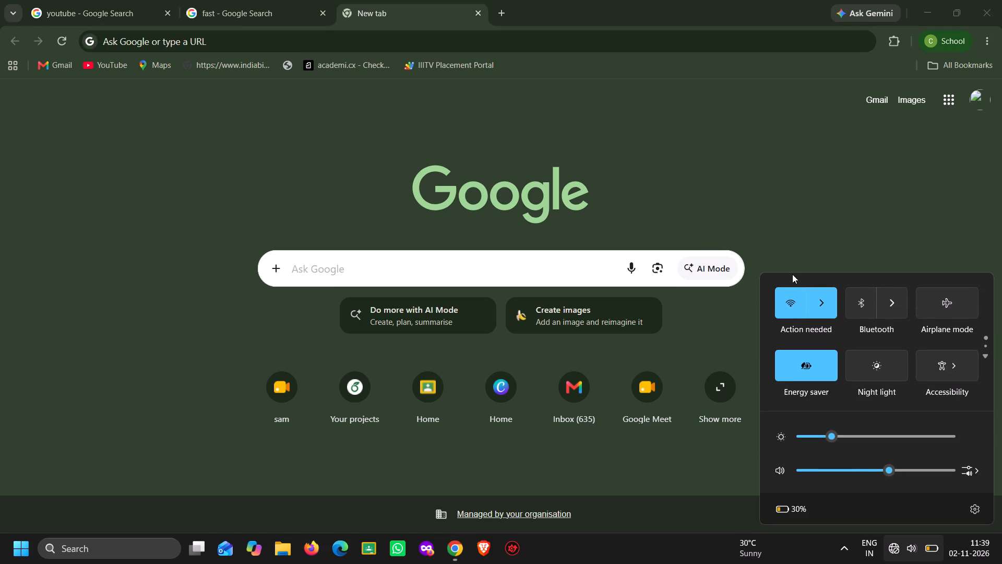
pyautogui.click(819, 296)
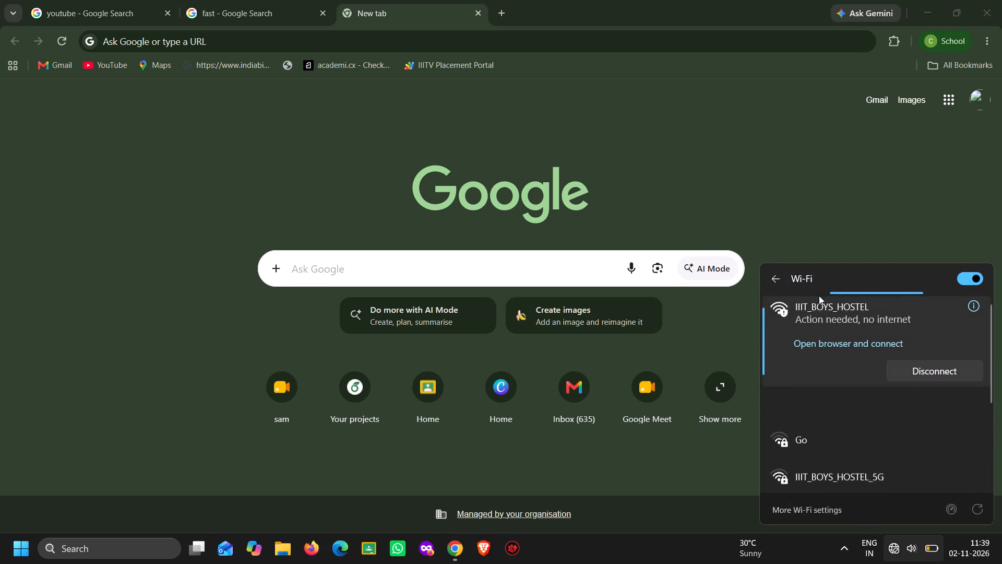
pyautogui.click(816, 410)
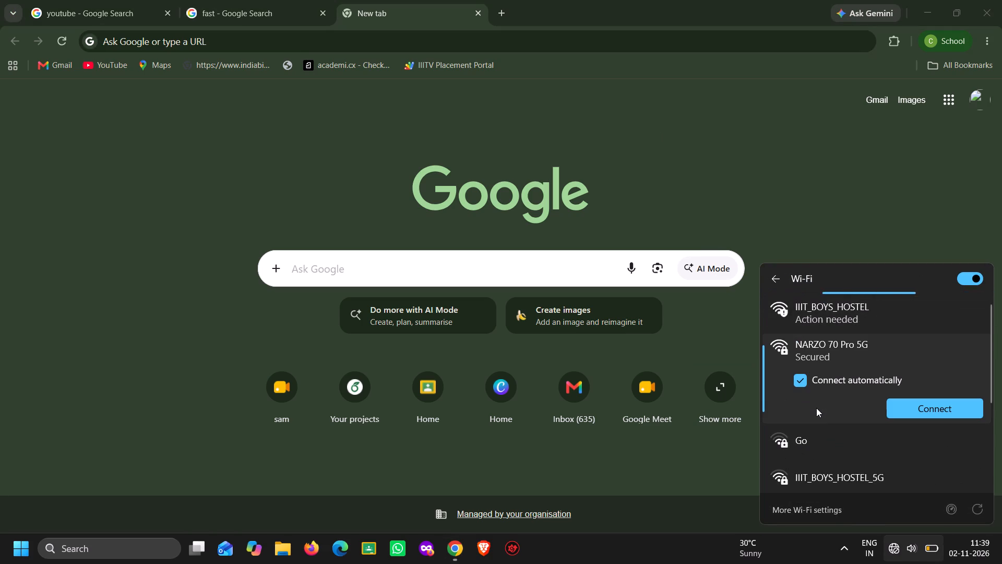
pyautogui.click(900, 404)
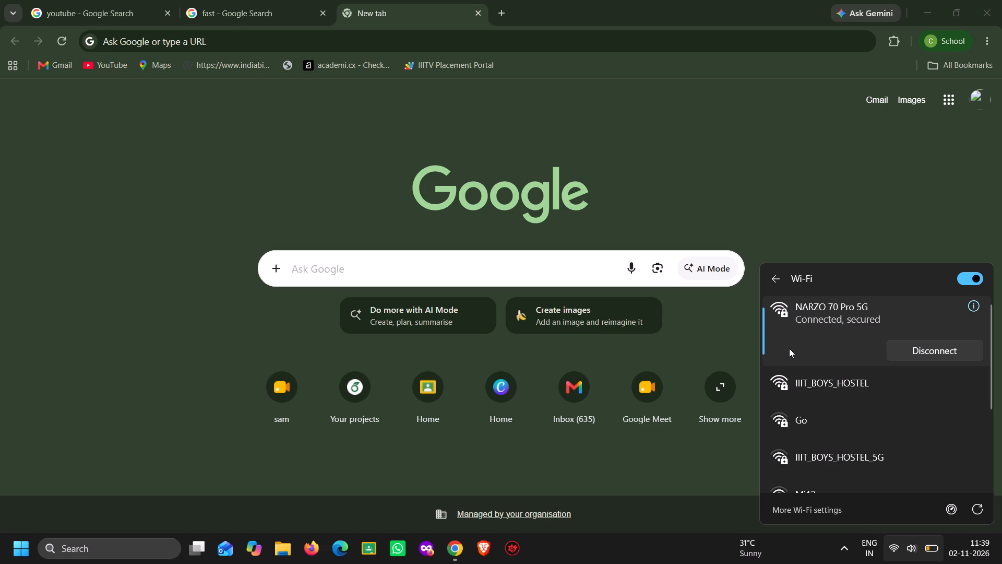
# Close the browser tab with the Google search for "fast".
pyautogui.click(232, 13)
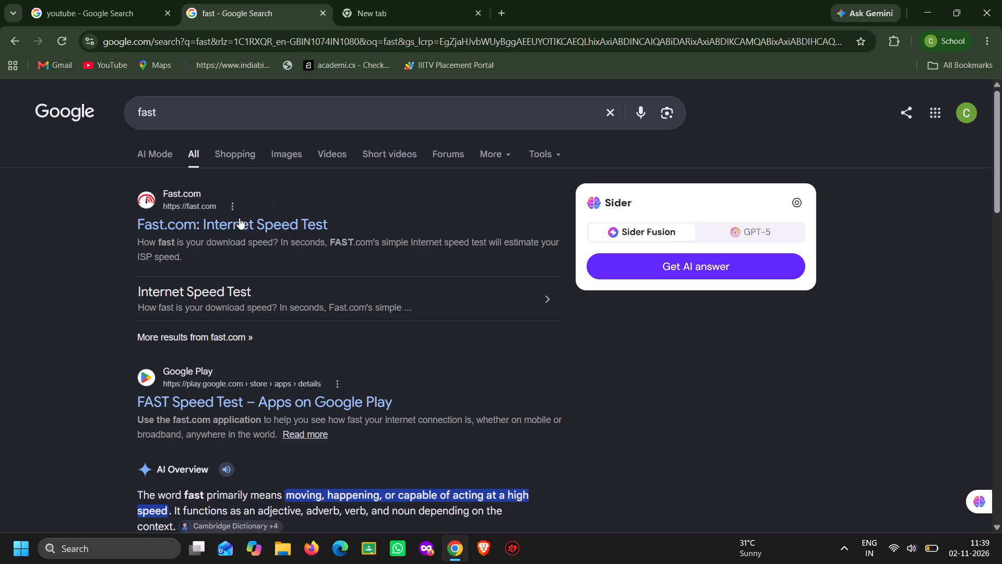
pyautogui.click(325, 10)
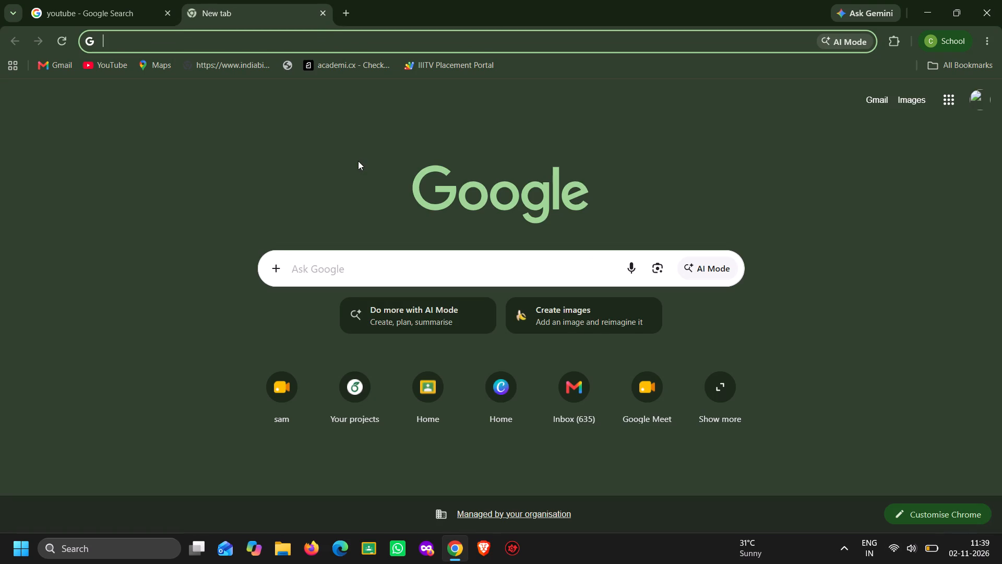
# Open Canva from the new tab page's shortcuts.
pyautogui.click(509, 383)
# Close the YouTube search tab and the remaining tab that is loading Canva.
pyautogui.click(164, 17)
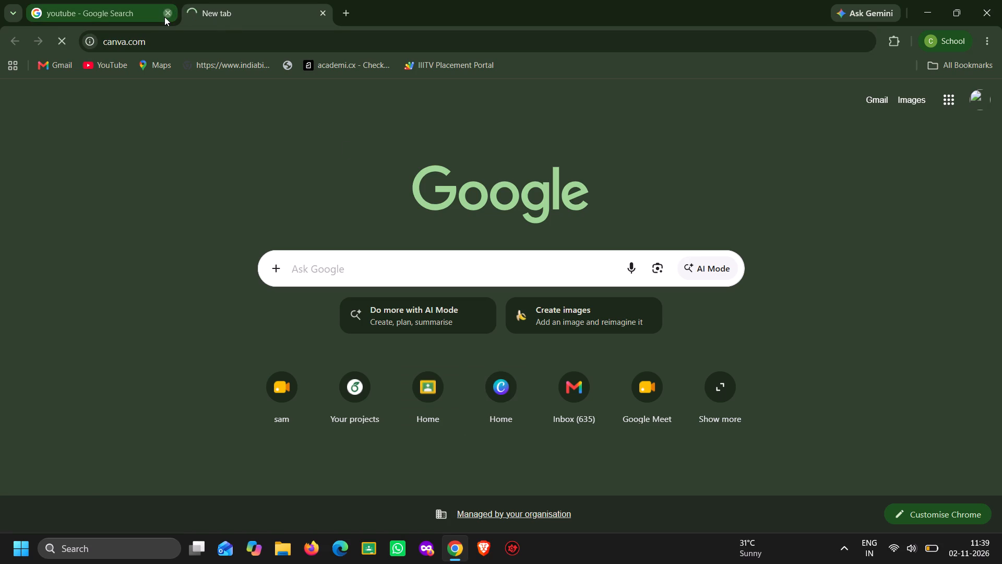
pyautogui.click(164, 17)
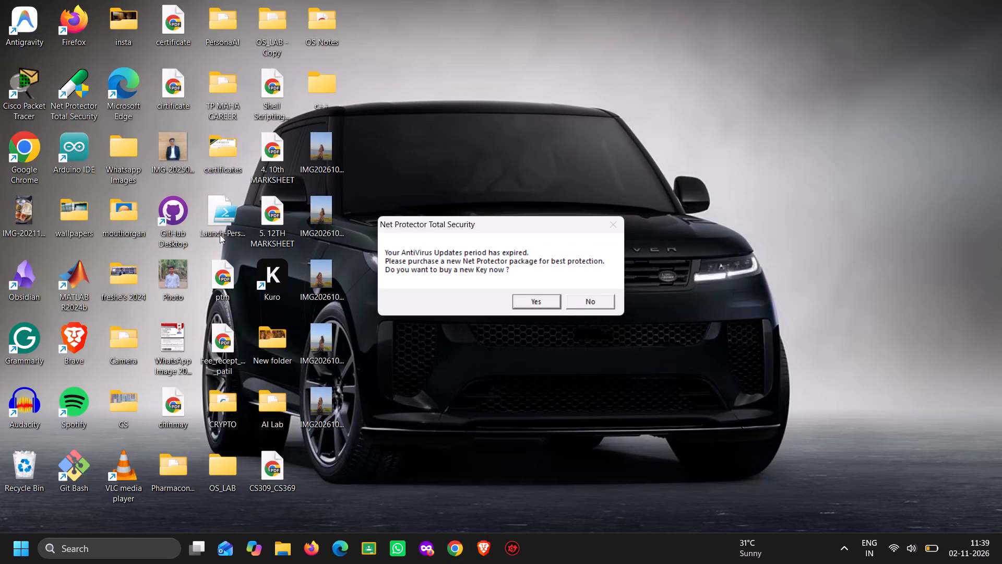
# Launch Google Chrome with the managed school profile labelled Person 1.
pyautogui.click(455, 553)
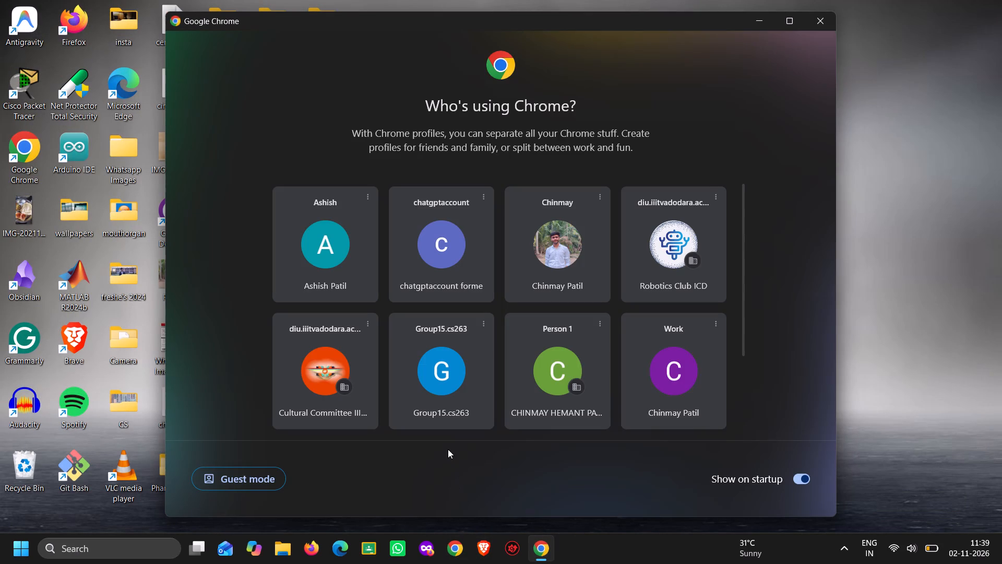
pyautogui.click(545, 371)
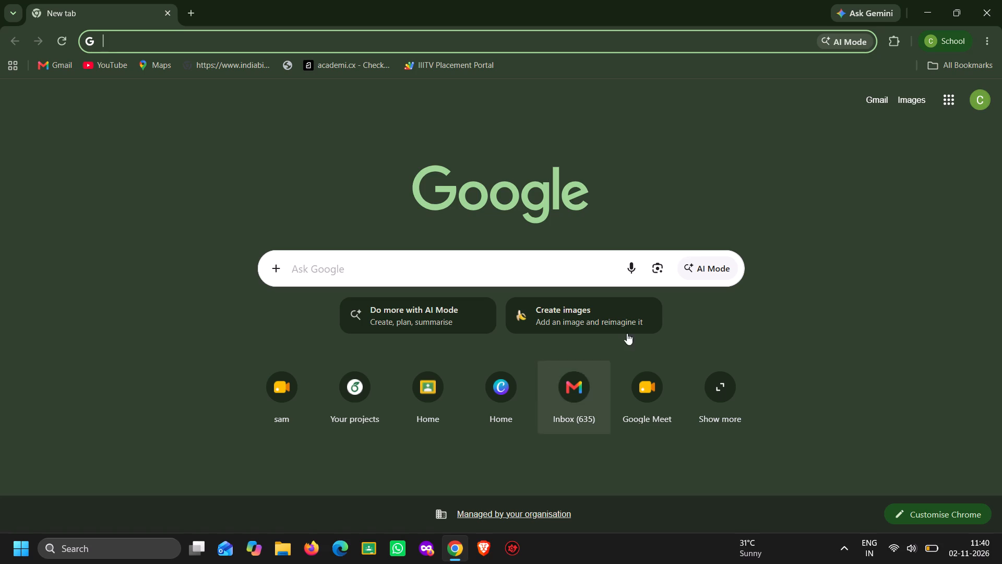
# Open the Canva home page from the new tab's site shortcuts.
pyautogui.click(893, 40)
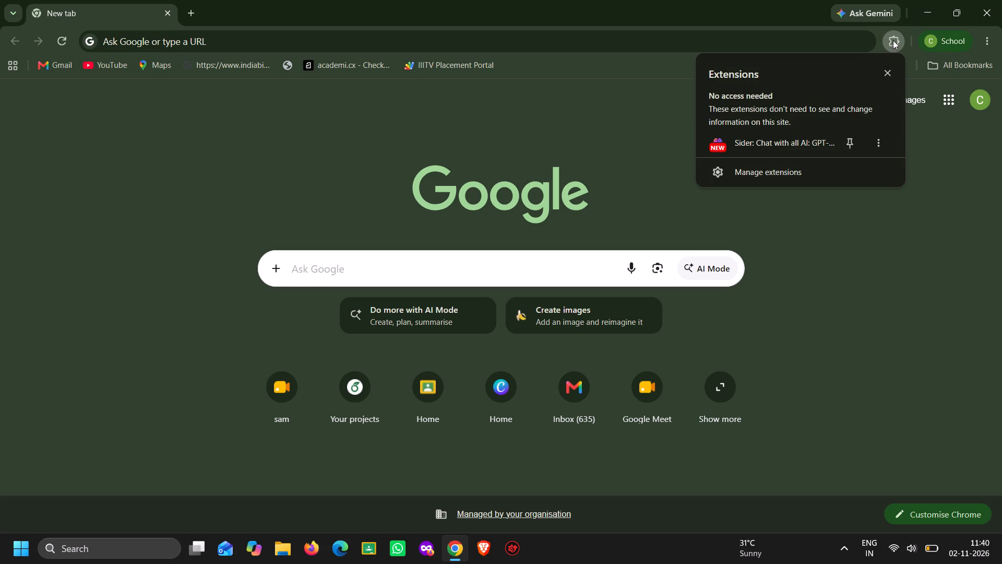
pyautogui.click(530, 156)
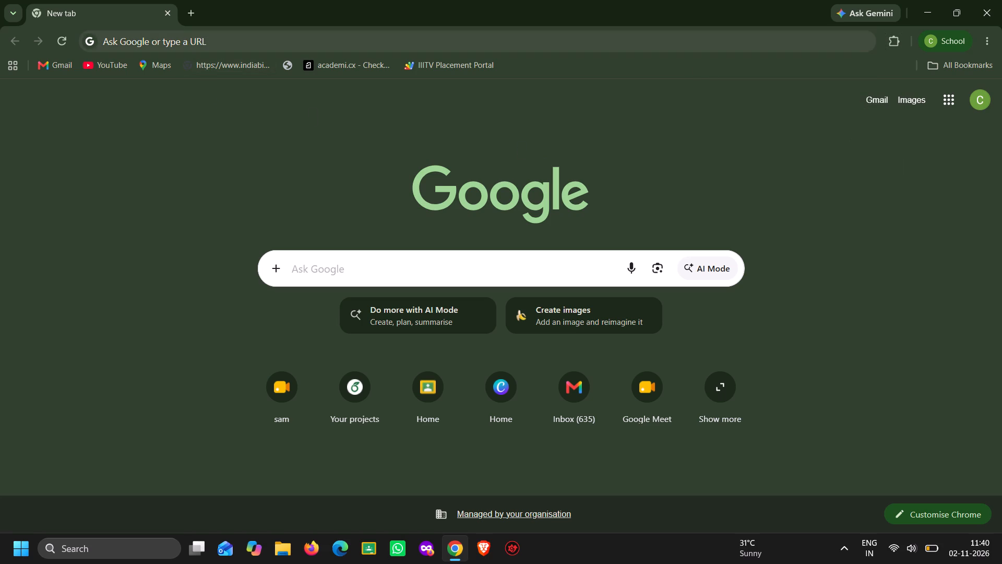
pyautogui.click(488, 392)
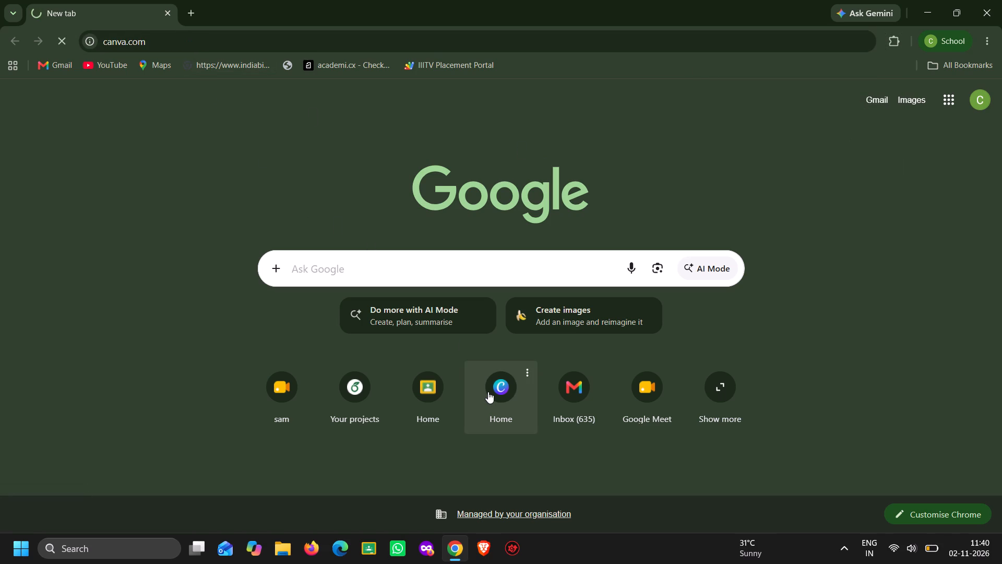
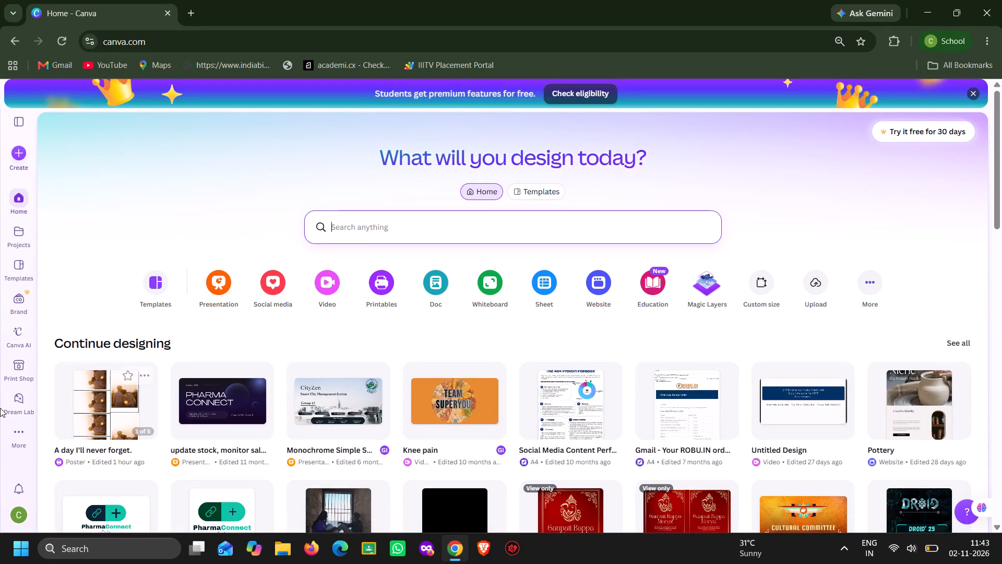
# Open the recent poster design "A day I'll never forget.".
pyautogui.click(103, 410)
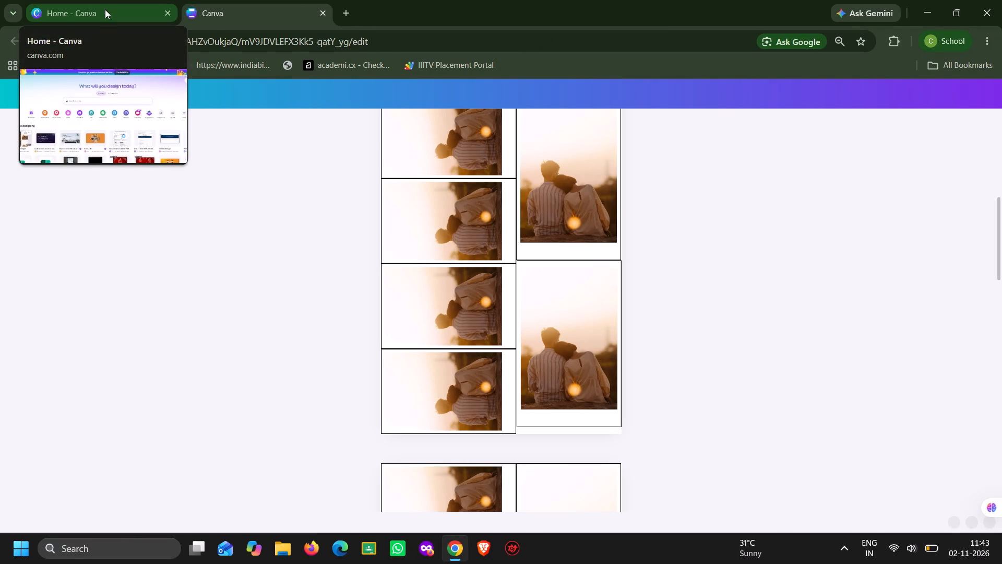
# Look through the poster's five pages to check their photo frame layouts.
pyautogui.scroll(4, 365, 267)
pyautogui.scroll(5, 312, 253)
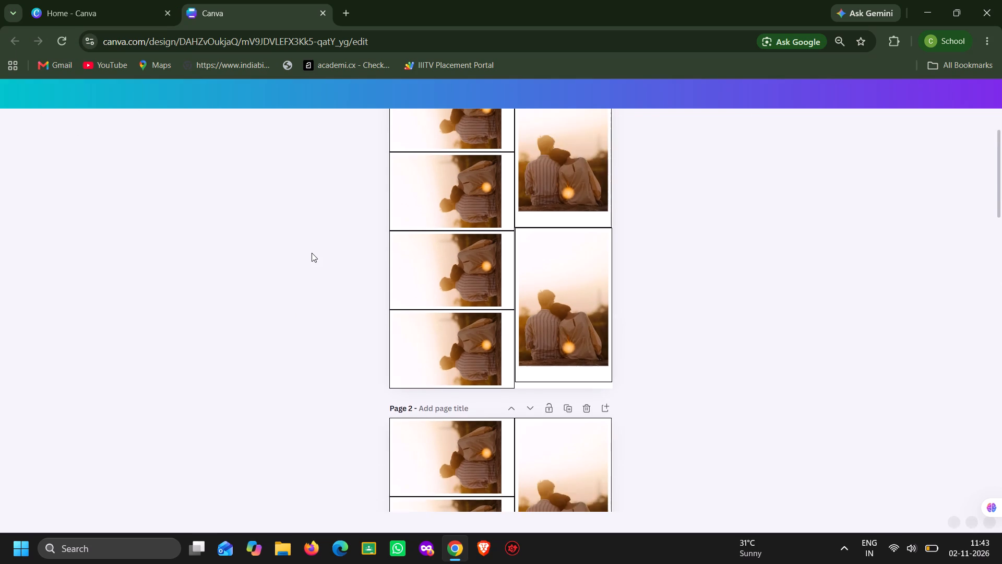
pyautogui.scroll(-12, 313, 246)
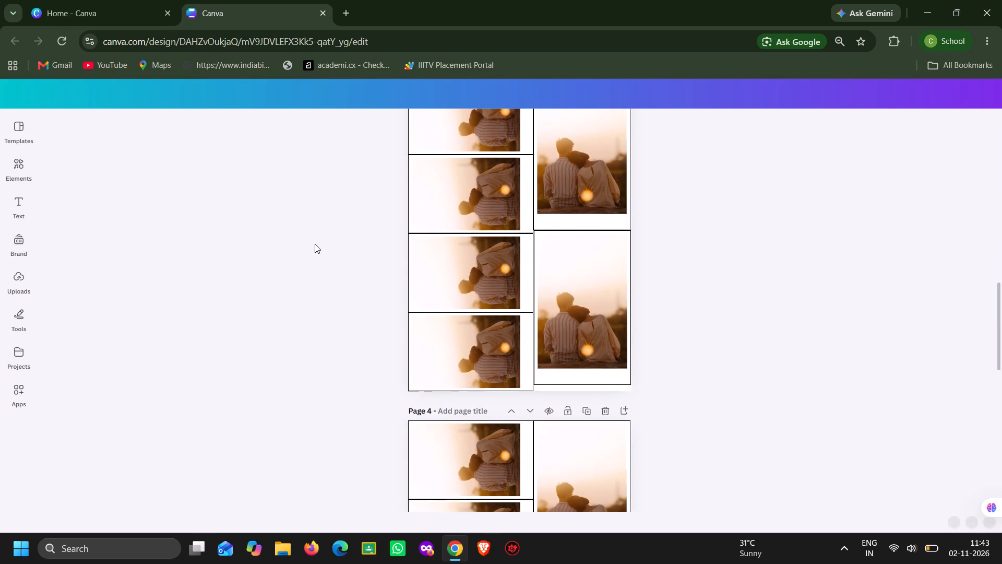
pyautogui.scroll(-6, 315, 244)
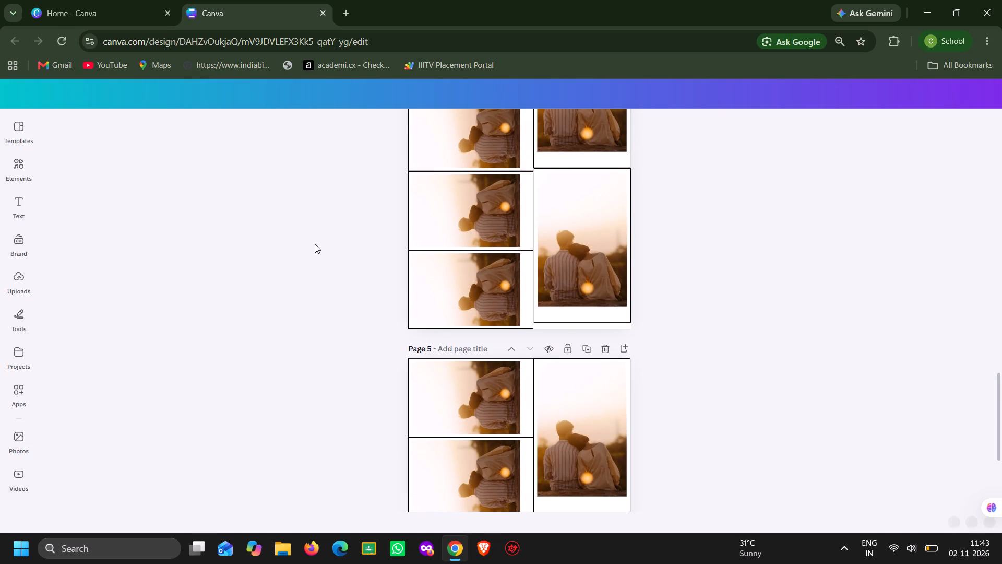
pyautogui.scroll(-11, 315, 244)
pyautogui.scroll(8, 326, 240)
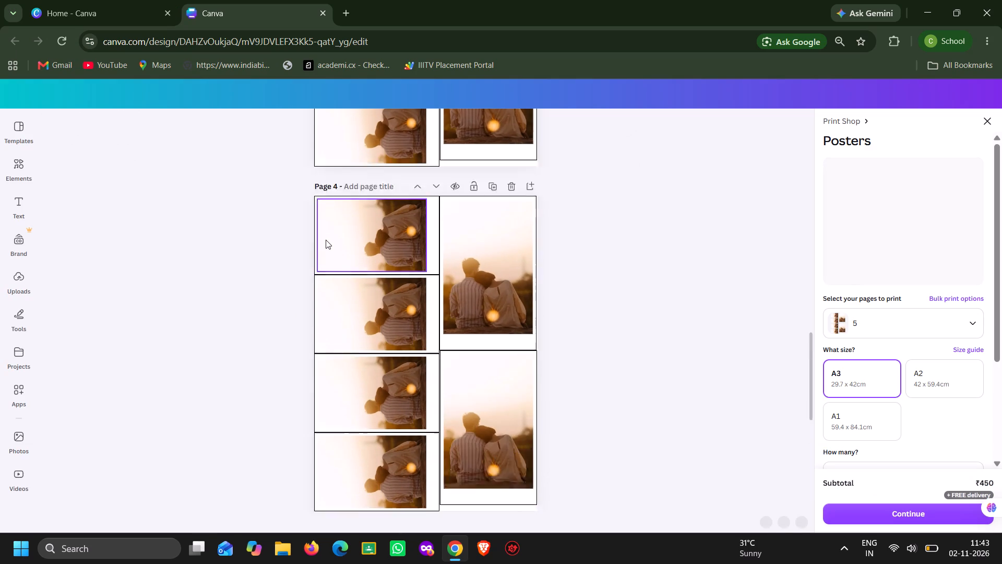
pyautogui.scroll(10, 326, 240)
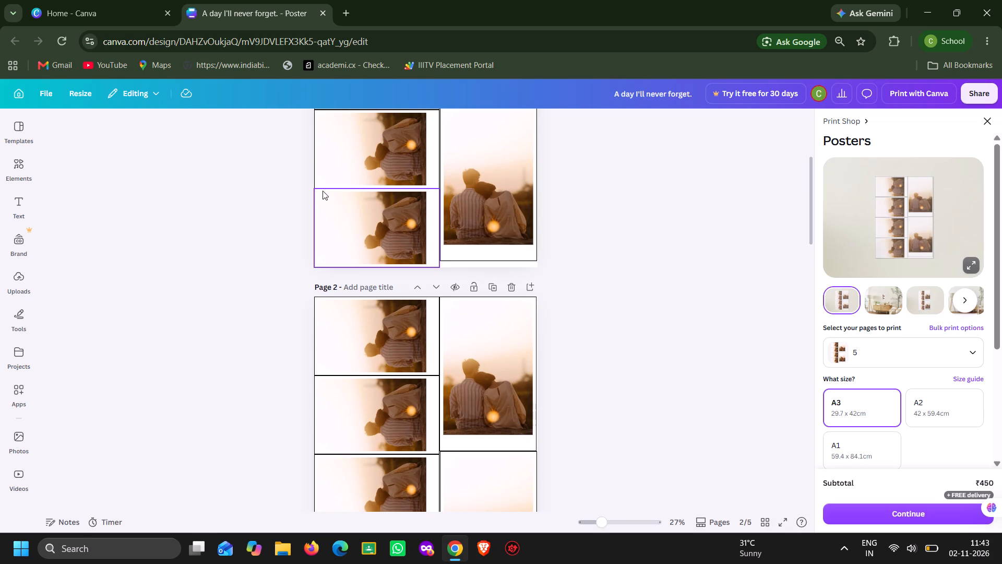
pyautogui.scroll(-1, 323, 191)
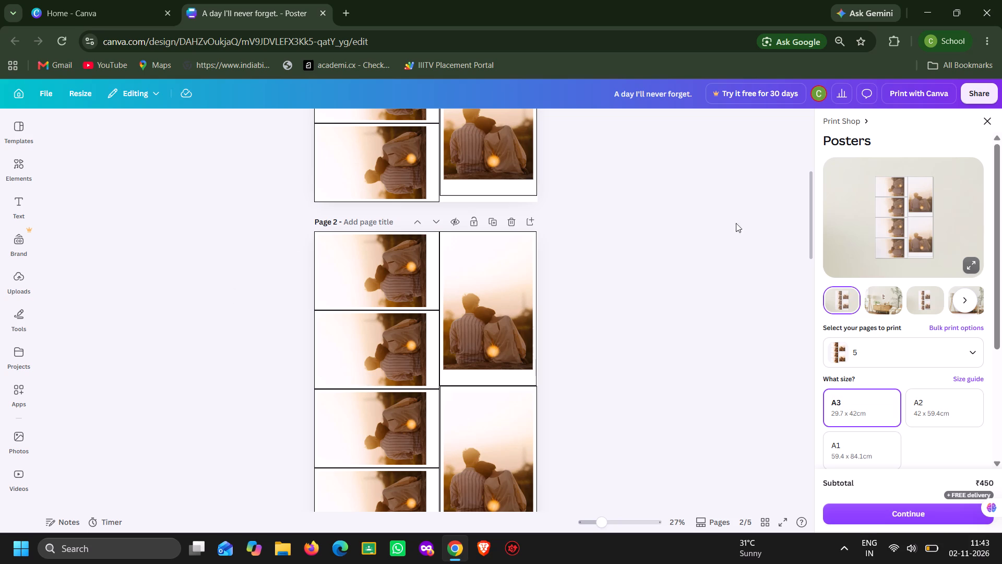
# Close the Print Shop poster ordering pane.
pyautogui.click(984, 123)
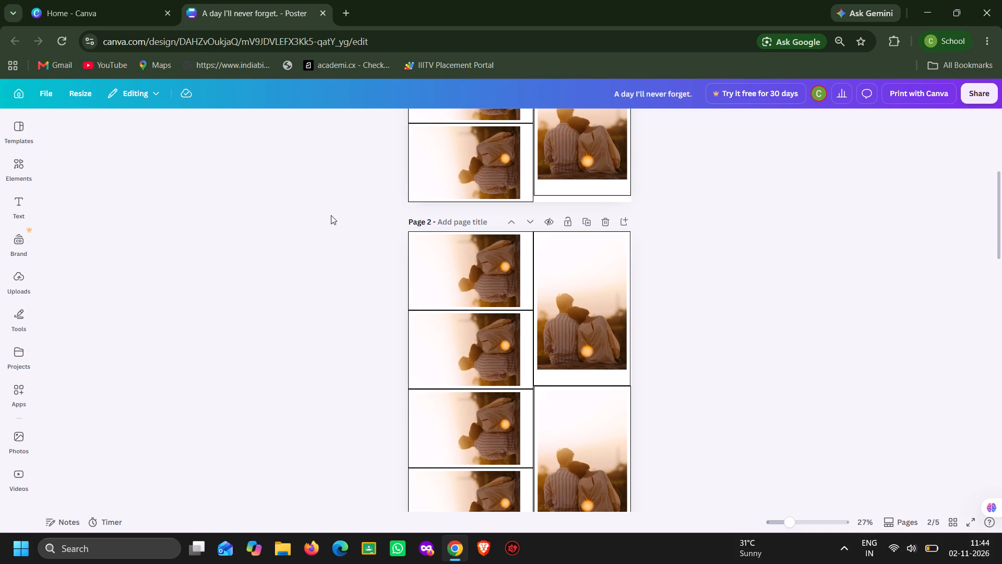
# Widen the lower portrait frame on page 1 slightly so its left edge meets the border of the landscape frames.
pyautogui.scroll(8, 331, 215)
pyautogui.scroll(-1, 330, 215)
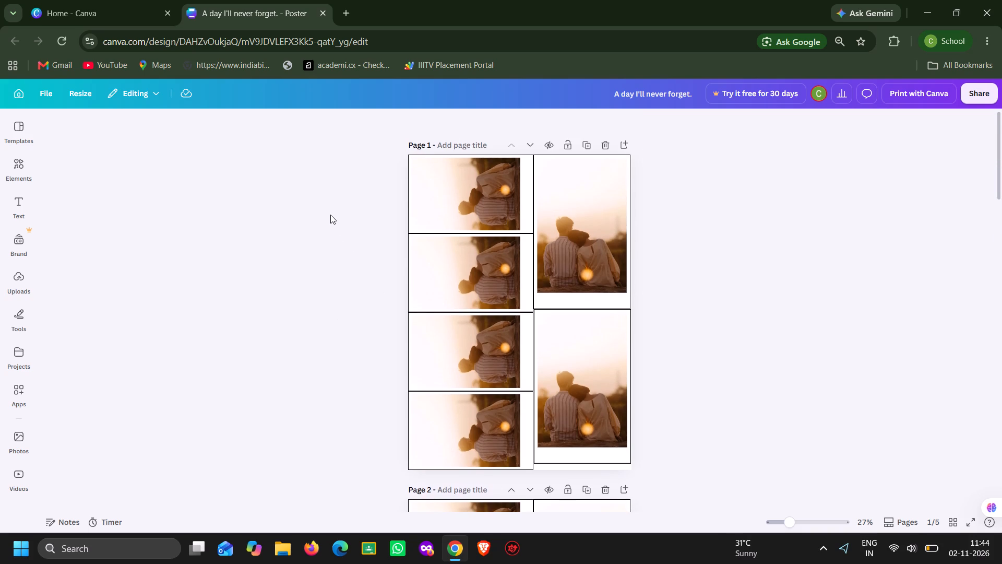
pyautogui.scroll(-1, 330, 215)
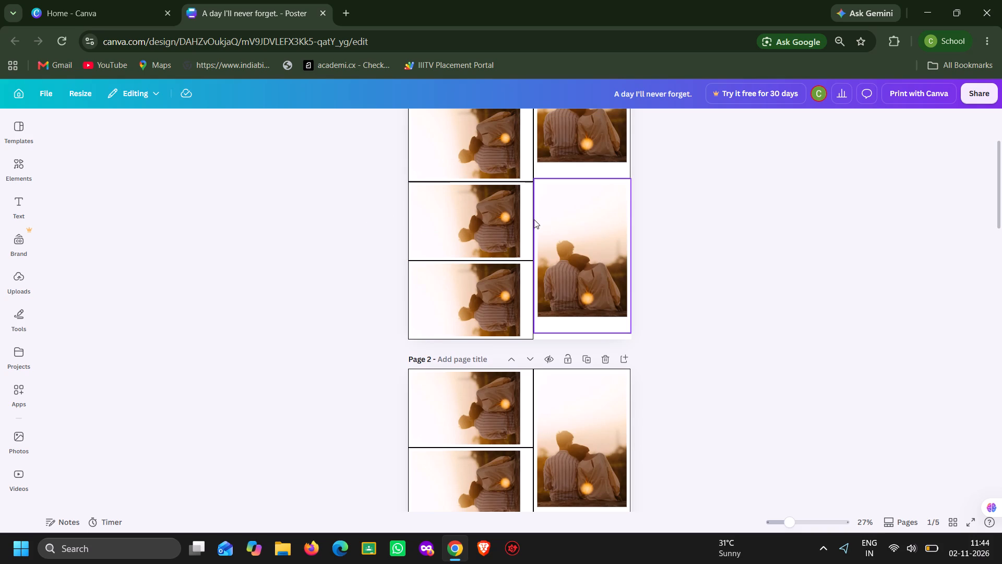
pyautogui.click(557, 321)
pyautogui.scroll(1, 544, 300)
pyautogui.keyDown('ctrl'); pyautogui.scroll(2, 528, 298); pyautogui.keyUp('ctrl')
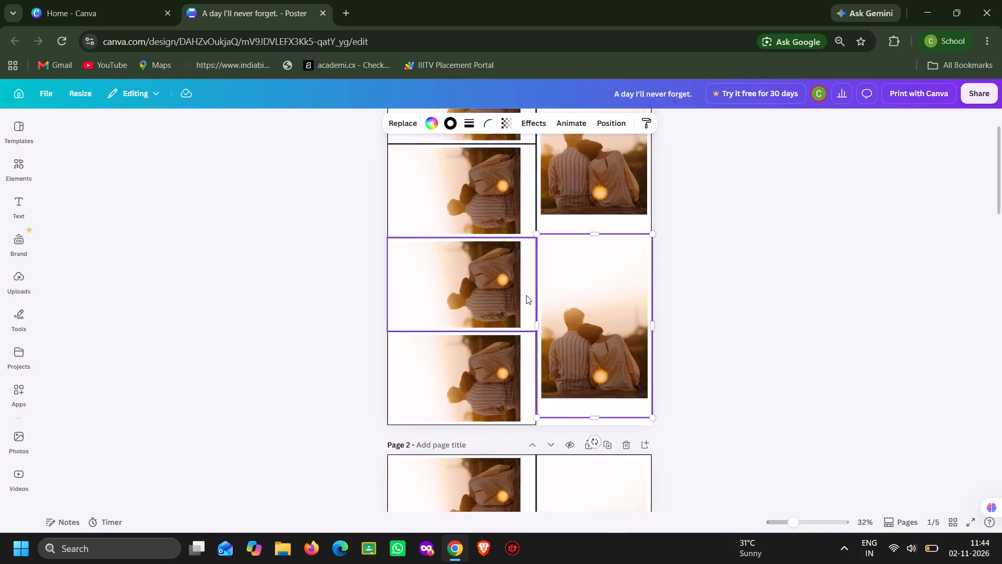
pyautogui.keyDown('ctrl'); pyautogui.scroll(9, 526, 295); pyautogui.keyUp('ctrl')
pyautogui.keyDown('ctrl'); pyautogui.scroll(2, 557, 263); pyautogui.keyUp('ctrl')
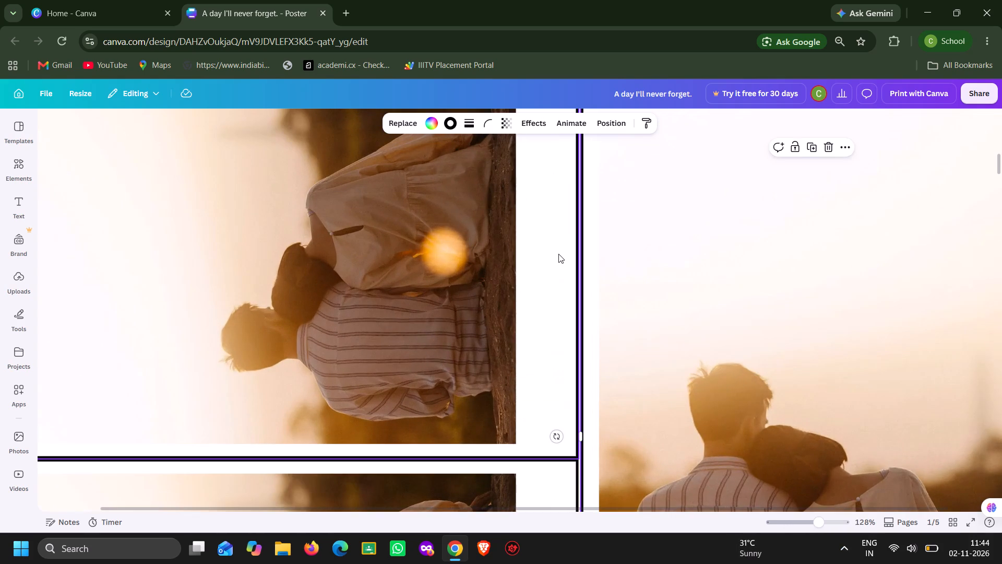
pyautogui.keyDown('ctrl'); pyautogui.scroll(2, 558, 254); pyautogui.keyUp('ctrl')
pyautogui.scroll(-3, 660, 346)
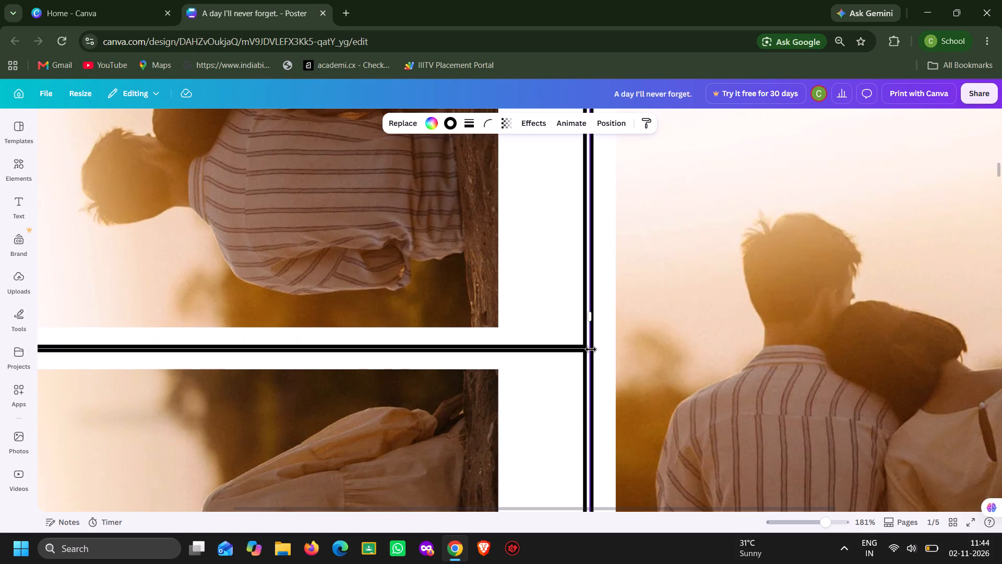
pyautogui.moveTo(589, 317); pyautogui.dragTo(582, 316)
# Pull in the right edge of page 1's lower portrait frame to line up with the portrait frame above it.
pyautogui.scroll(8, 722, 304)
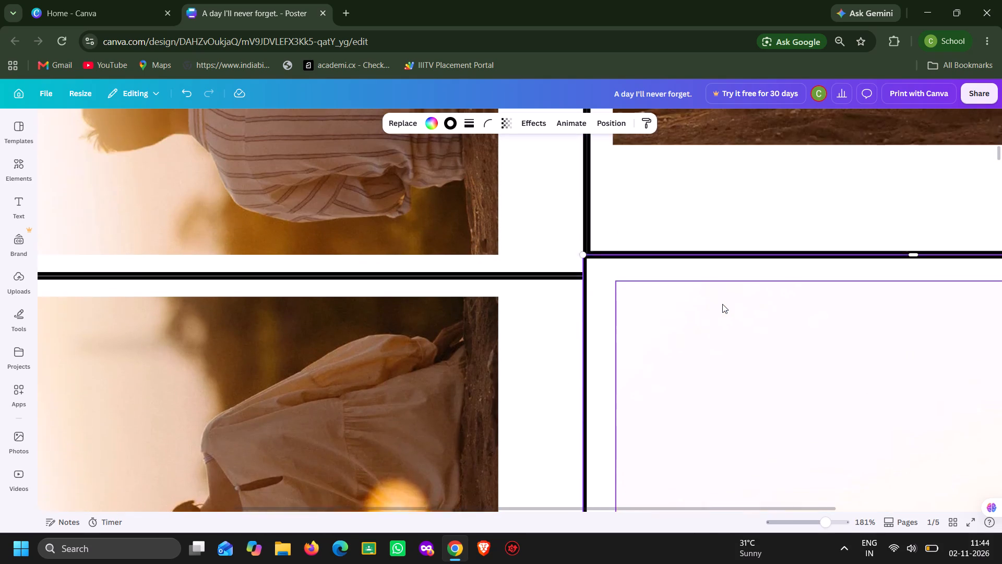
pyautogui.scroll(5, 635, 268)
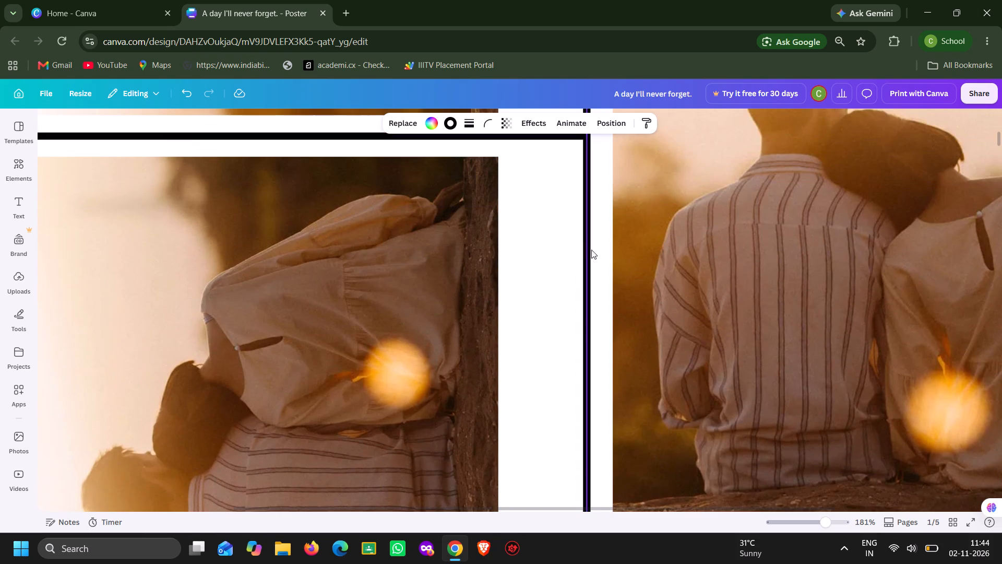
pyautogui.hscroll(-1, 527, 244)
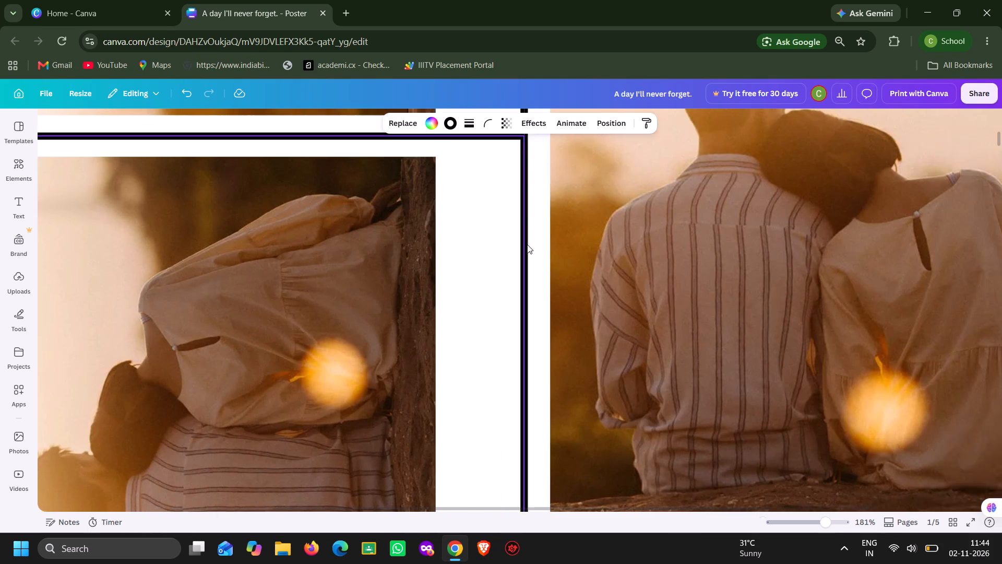
pyautogui.hscroll(-5, 527, 244)
pyautogui.scroll(-8, 527, 244)
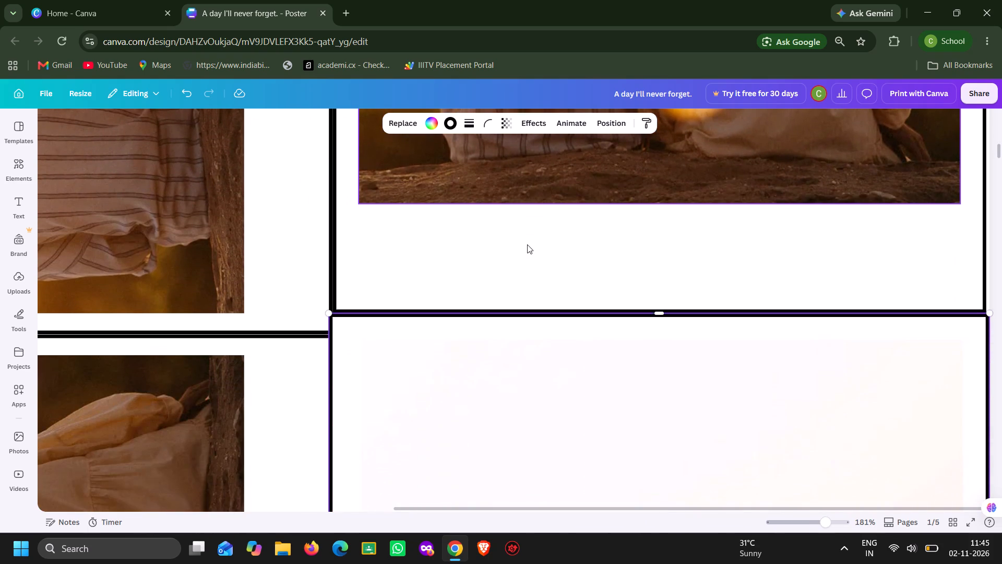
pyautogui.click(986, 460)
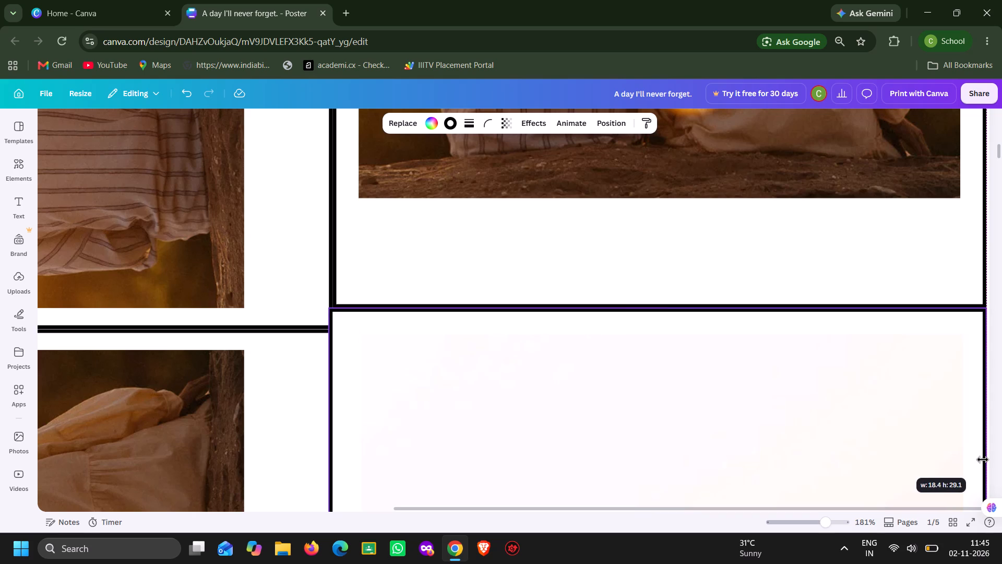
pyautogui.click(993, 375)
# Review the frame layout across all five poster pages, ending back at page 1.
pyautogui.scroll(-12, 759, 363)
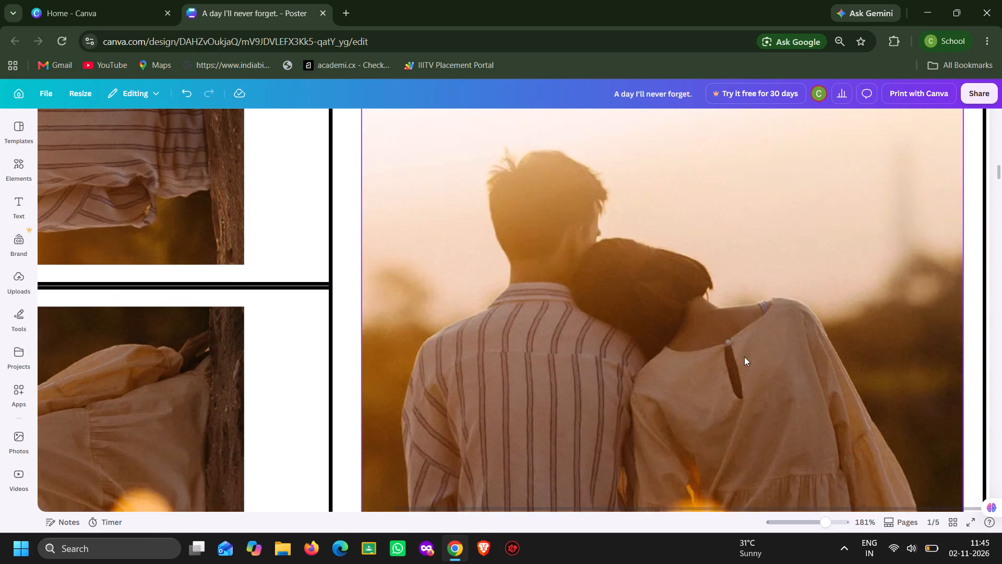
pyautogui.scroll(-5, 741, 355)
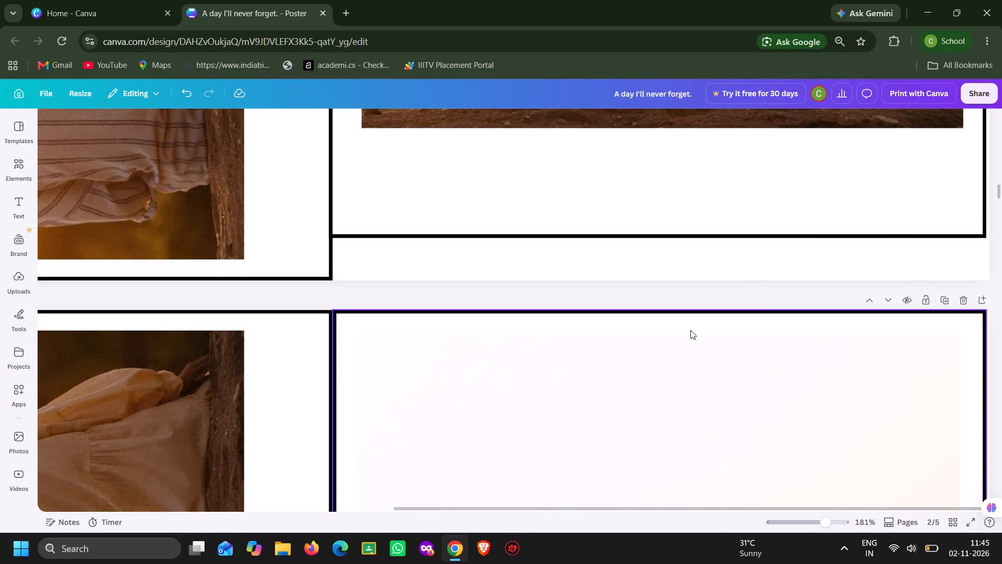
pyautogui.hotkey('ctrl', '-')
pyautogui.hotkey('ctrl', '-')
pyautogui.hotkey('ctrl', '-')
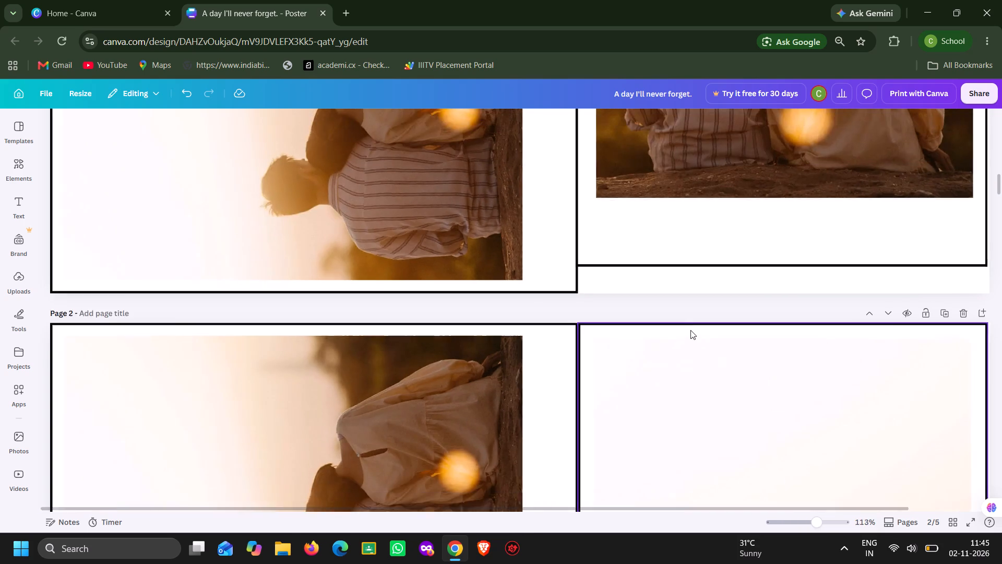
pyautogui.hotkey('ctrl', '-')
pyautogui.hotkey('ctrl', '-')
pyautogui.hotkey('ctrl', '-')
pyautogui.hotkey('ctrl', '-')
pyautogui.hotkey('ctrl', '-')
pyautogui.scroll(6, 655, 339)
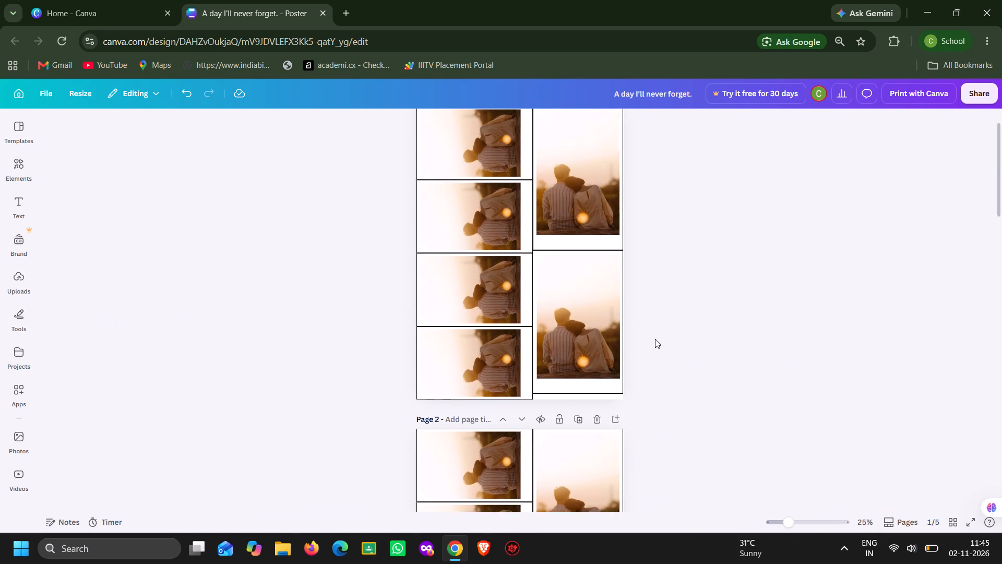
pyautogui.scroll(6, 655, 339)
pyautogui.scroll(-12, 655, 339)
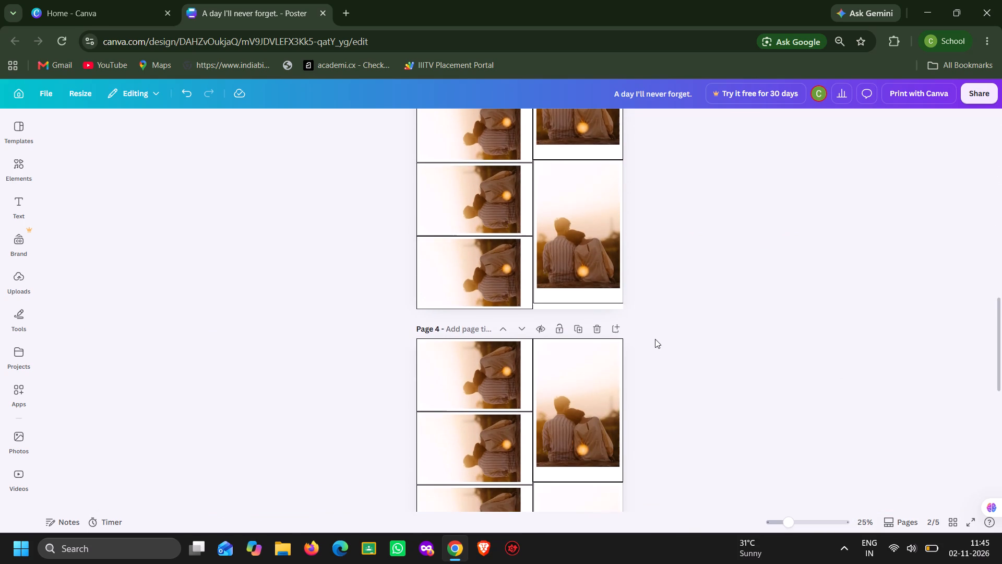
pyautogui.scroll(-11, 655, 339)
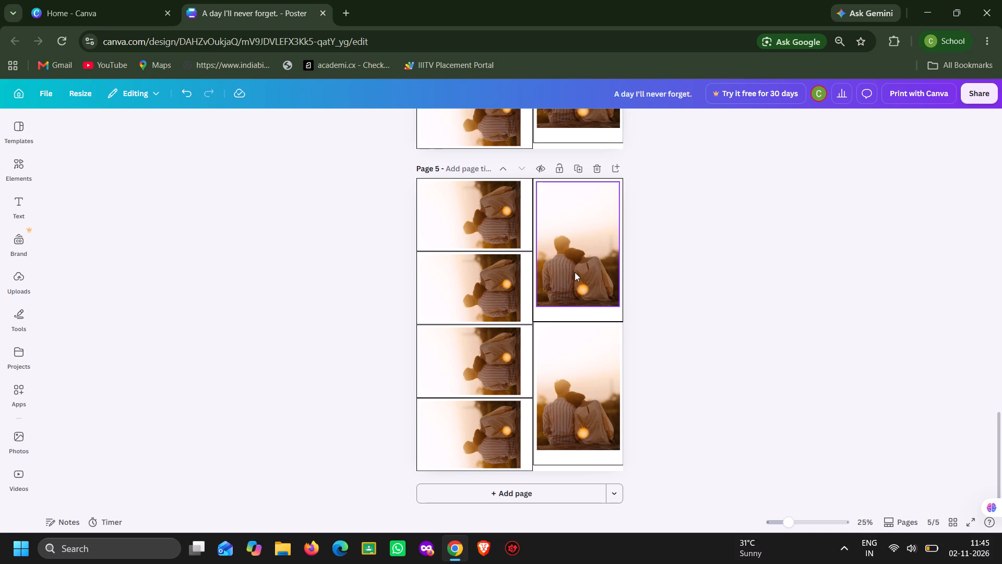
pyautogui.scroll(6, 304, 241)
pyautogui.scroll(17, 312, 224)
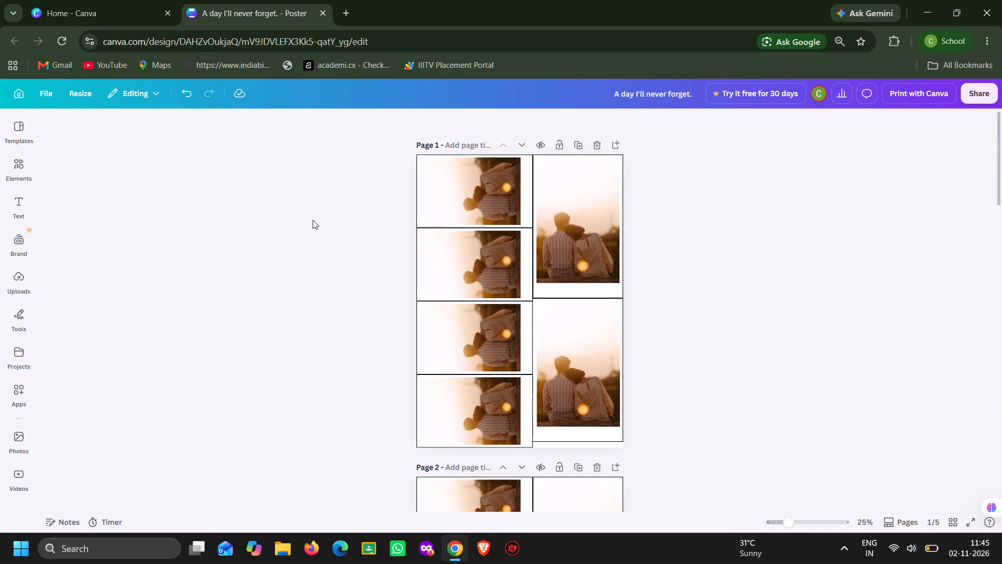
pyautogui.scroll(11, 313, 220)
# Fill page 1's first landscape frame with the uploaded front-facing couple photo and the second with the couple against the blue sky.
pyautogui.click(29, 279)
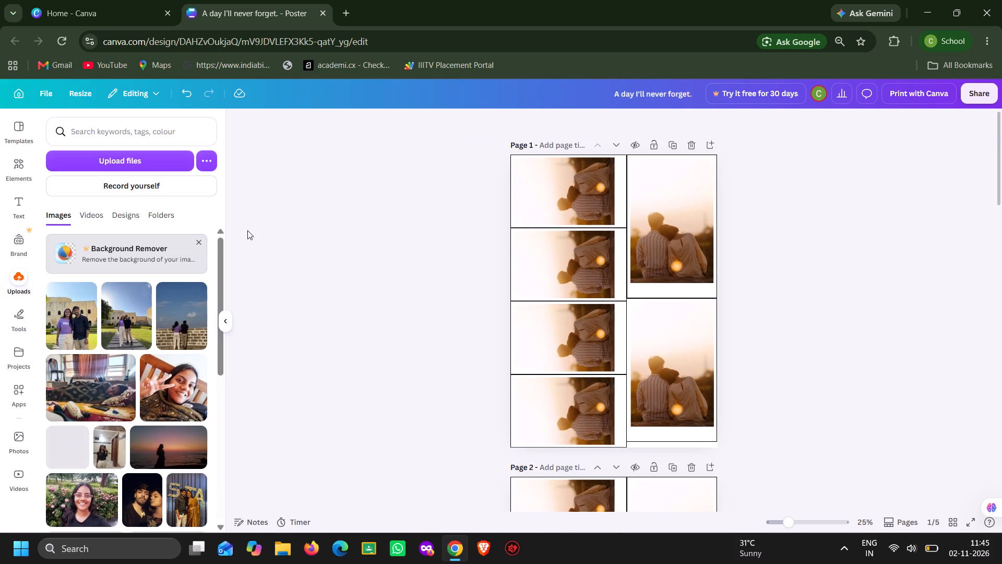
pyautogui.moveTo(64, 326); pyautogui.dragTo(564, 191)
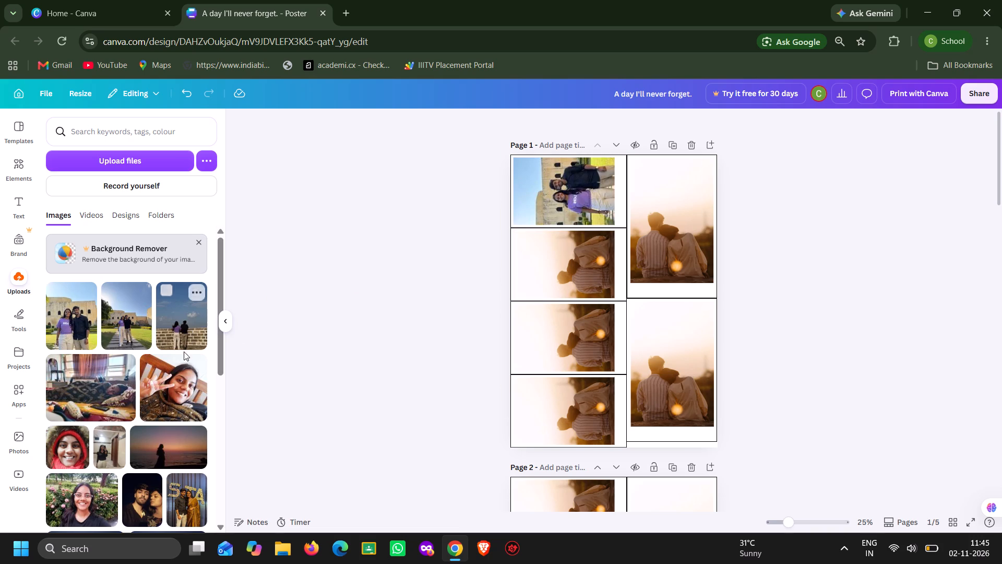
pyautogui.moveTo(180, 332); pyautogui.dragTo(529, 269)
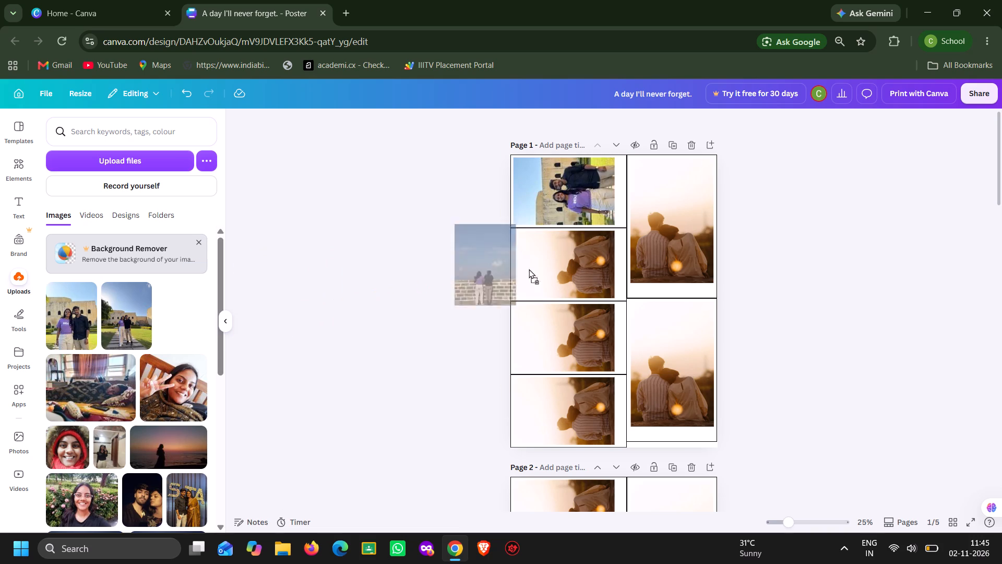
pyautogui.moveTo(529, 269); pyautogui.dragTo(591, 269)
# Place the uploaded bedroom photo in page 1's upper portrait frame and the peace-sign photo in the third landscape frame.
pyautogui.moveTo(54, 407); pyautogui.dragTo(633, 262)
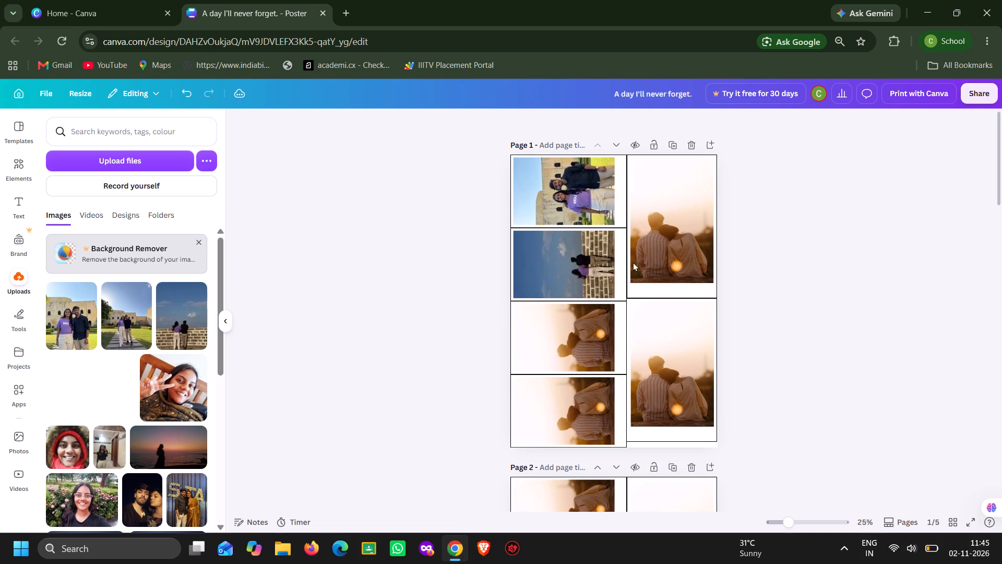
pyautogui.moveTo(633, 262); pyautogui.dragTo(664, 234)
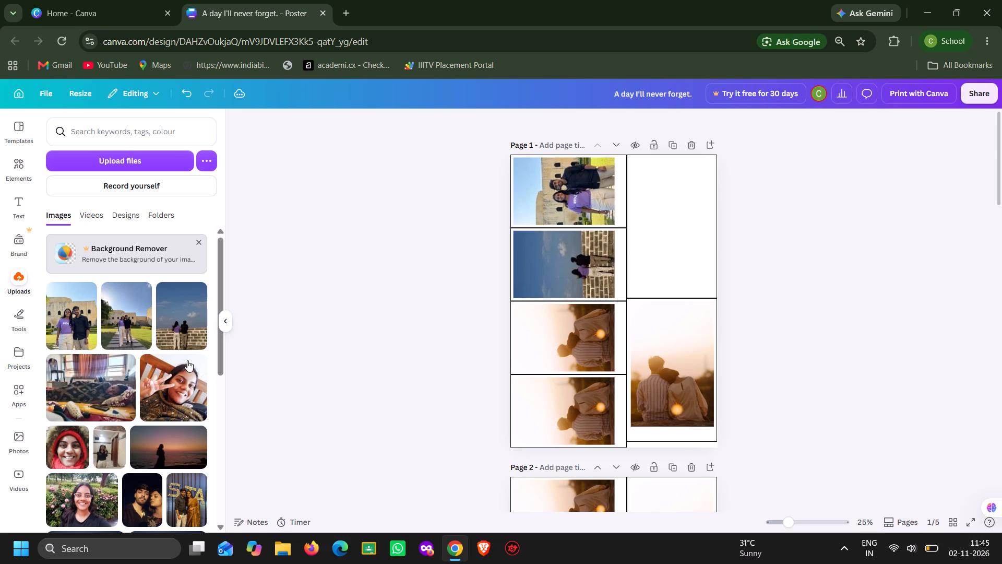
pyautogui.moveTo(166, 399); pyautogui.dragTo(563, 350)
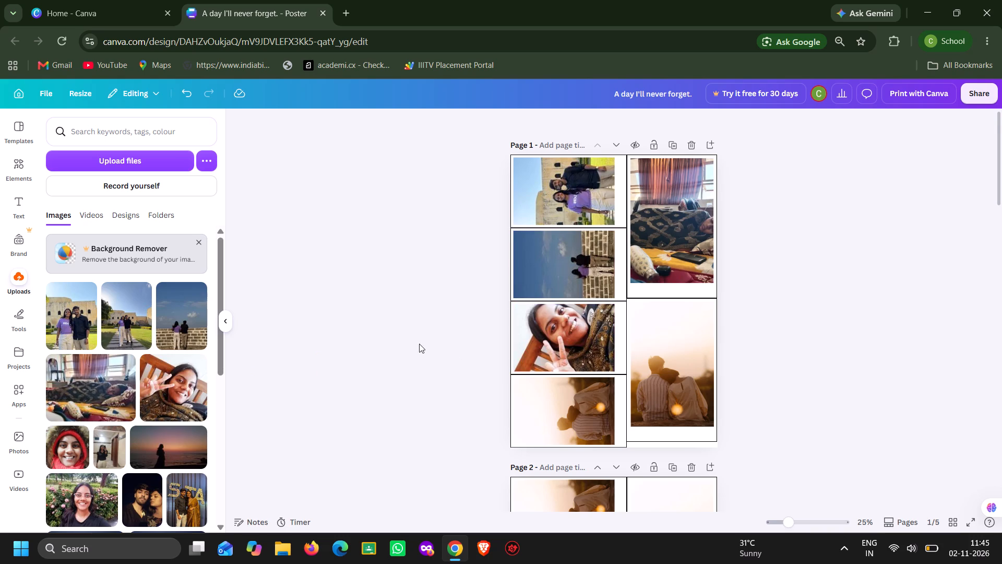
# Place the uploaded sunset silhouette photo in page 1's lower portrait frame.
pyautogui.scroll(-1, 415, 340)
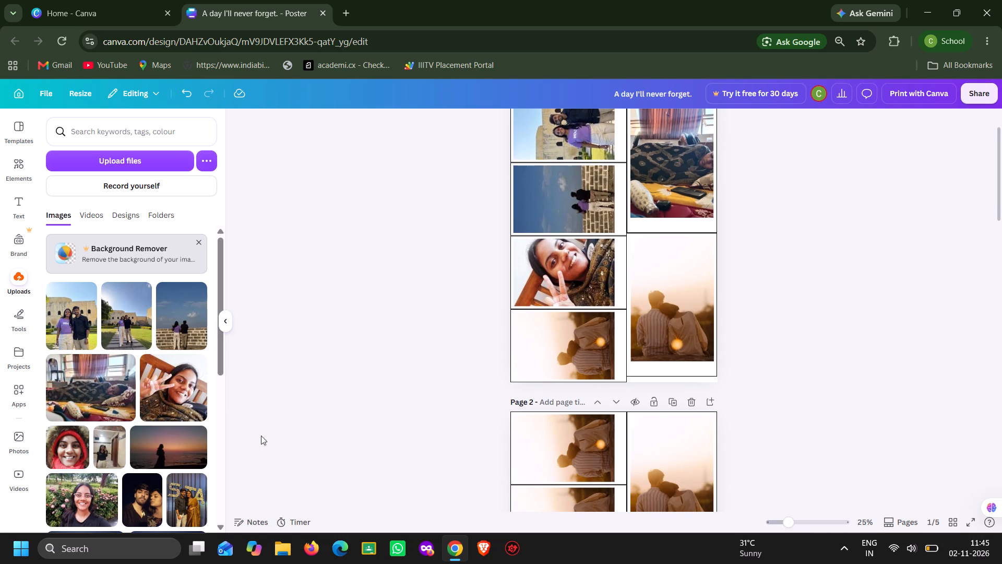
pyautogui.moveTo(164, 450); pyautogui.dragTo(579, 354)
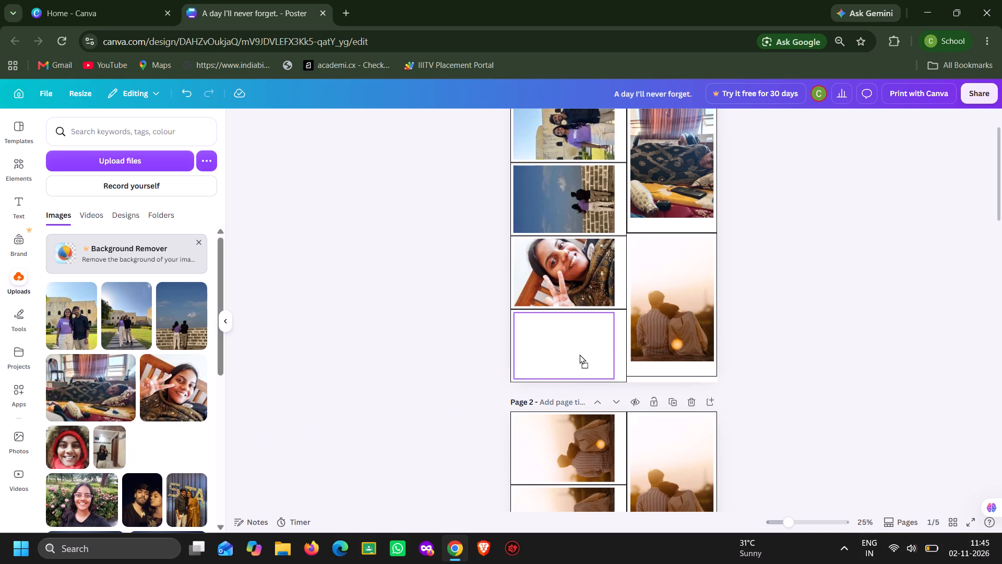
pyautogui.moveTo(579, 354); pyautogui.dragTo(661, 301)
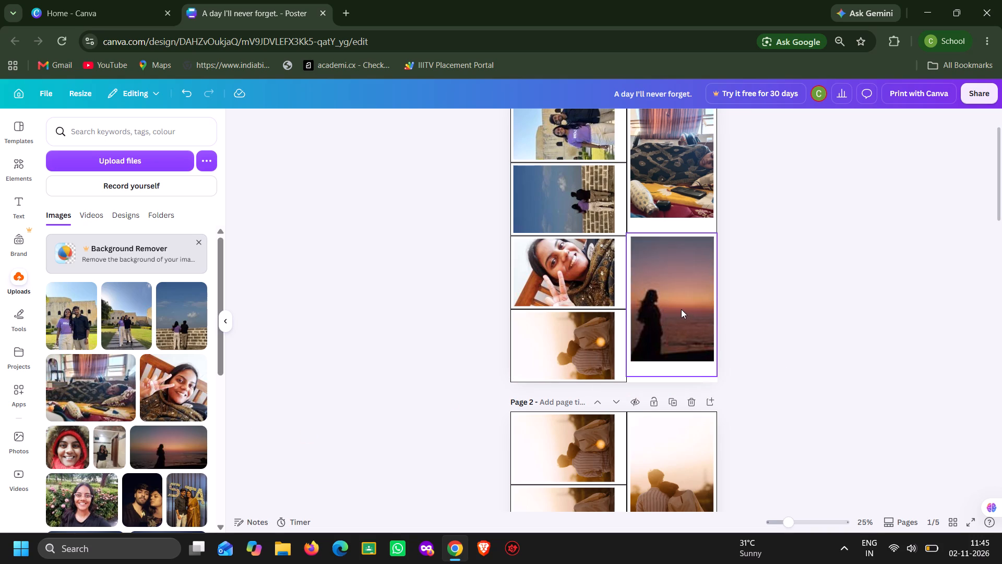
# Rotate the sunset silhouette photo to -90° inside the crop of page 1's lower portrait frame.
pyautogui.click(680, 308)
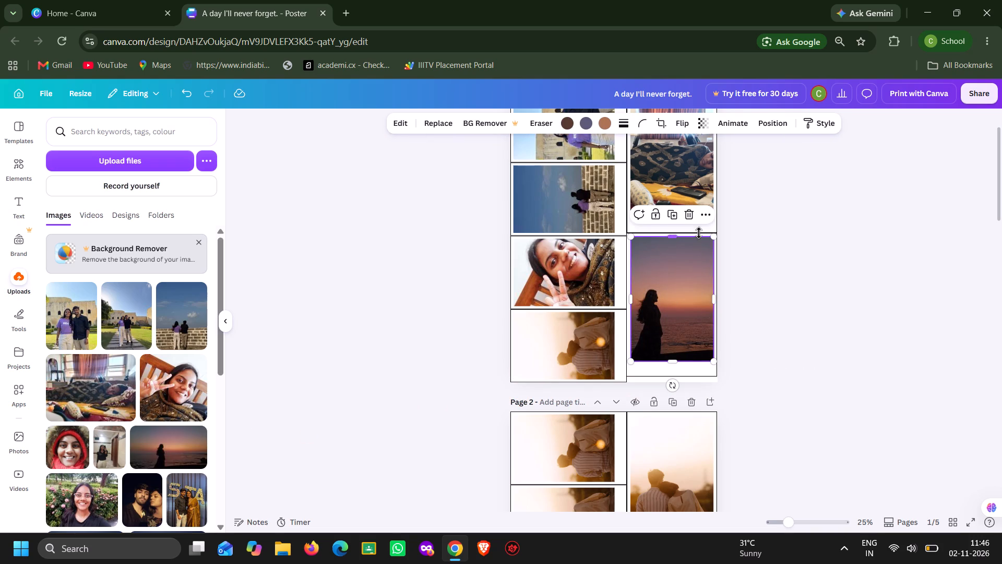
pyautogui.doubleClick(667, 288)
pyautogui.rightClick(667, 288)
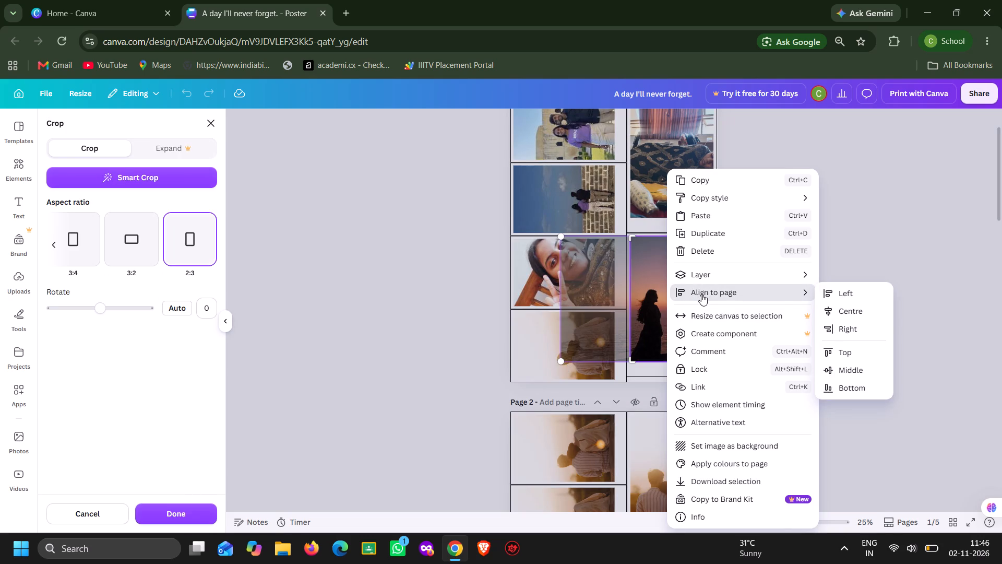
pyautogui.click(417, 360)
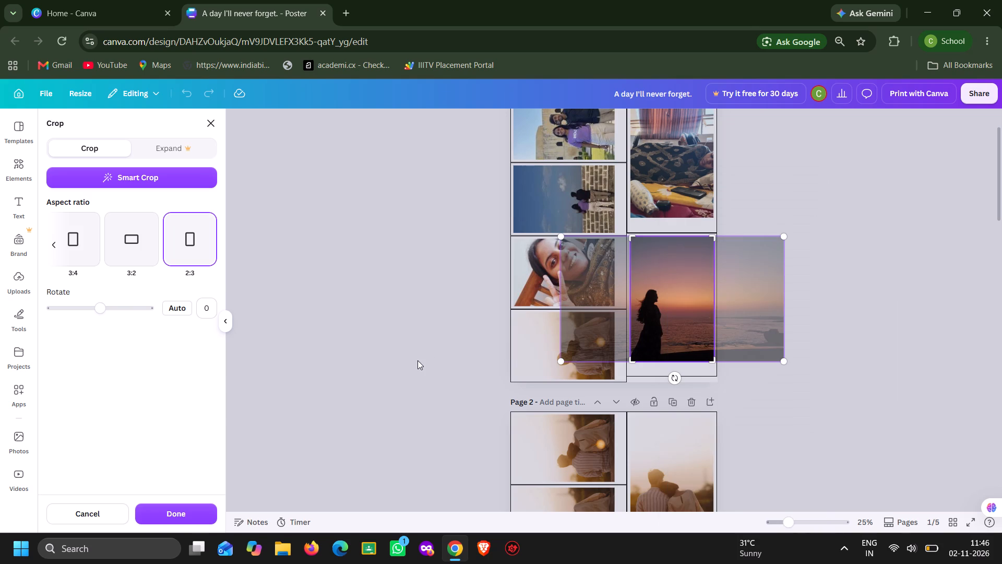
pyautogui.moveTo(782, 362); pyautogui.dragTo(785, 356)
pyautogui.moveTo(675, 383); pyautogui.dragTo(706, 375)
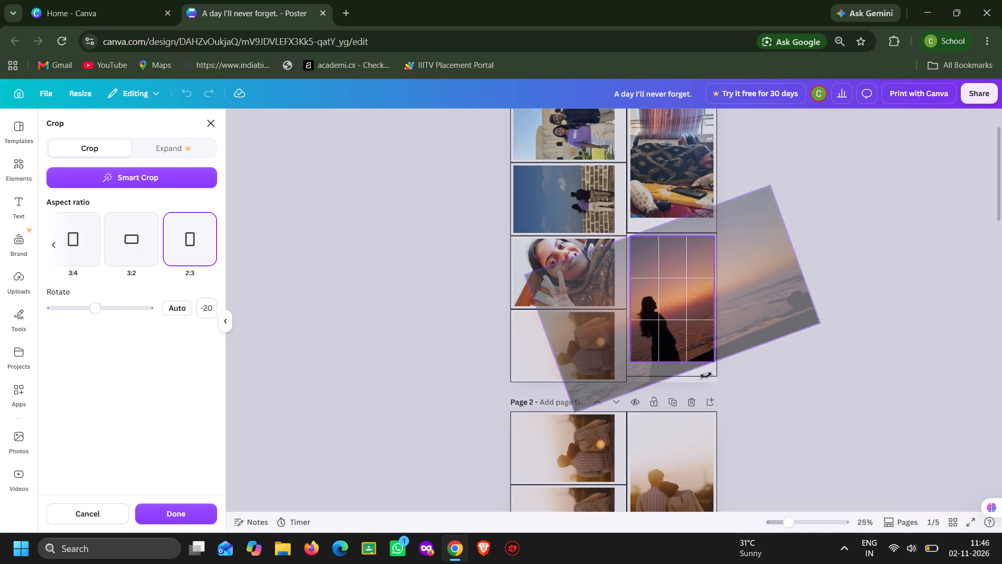
pyautogui.moveTo(706, 375); pyautogui.dragTo(742, 298)
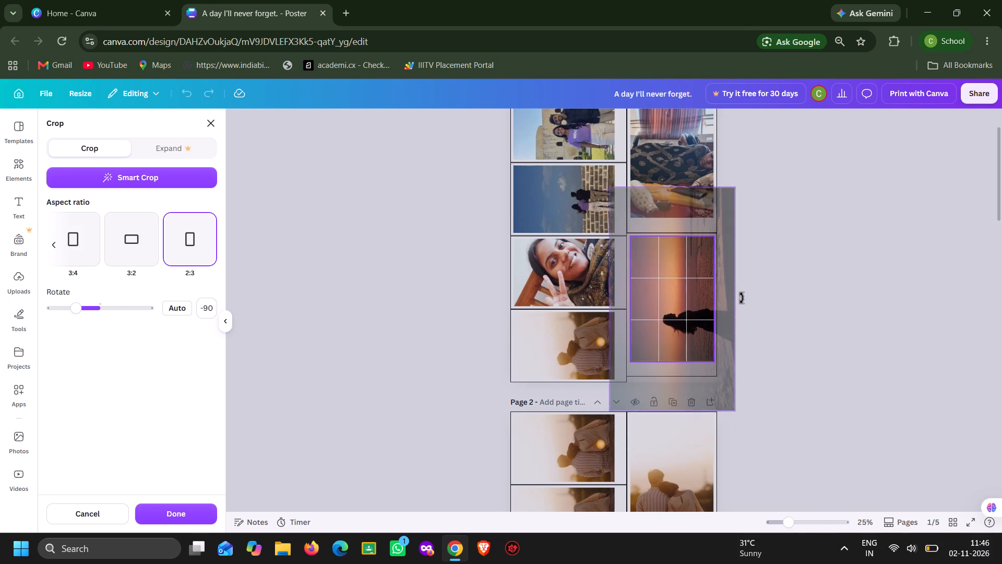
pyautogui.moveTo(742, 298); pyautogui.dragTo(741, 298)
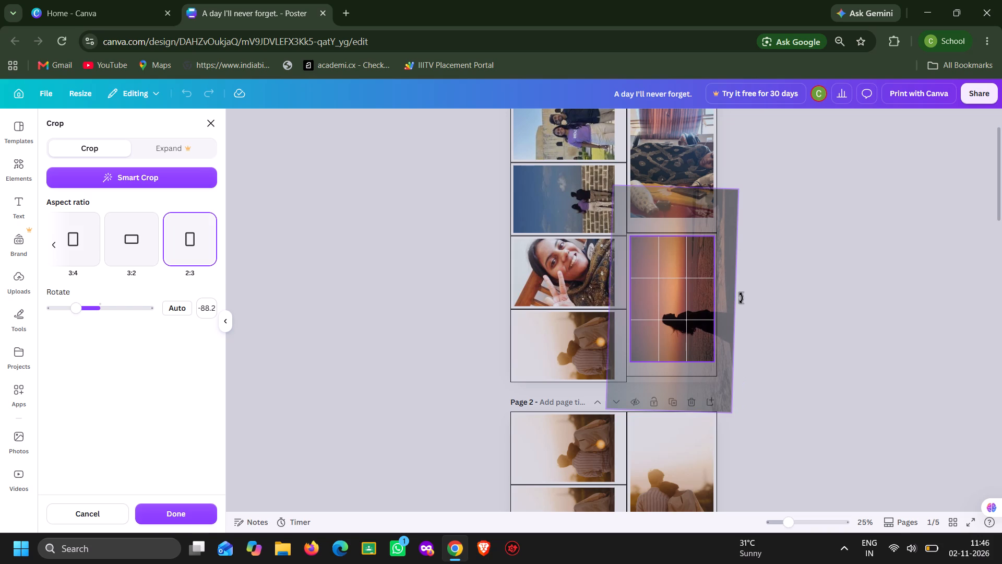
pyautogui.moveTo(741, 298); pyautogui.dragTo(741, 297)
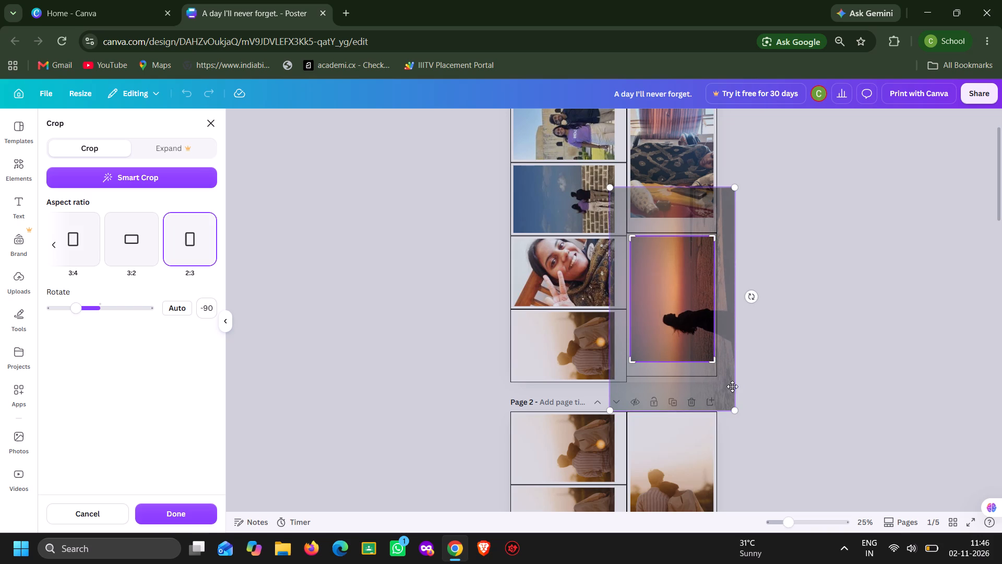
# Scale down the rotated sunset photo within its crop, reposition it so the silhouette sits lower, and apply the crop.
pyautogui.moveTo(738, 414); pyautogui.dragTo(722, 371)
pyautogui.moveTo(606, 191); pyautogui.dragTo(605, 208)
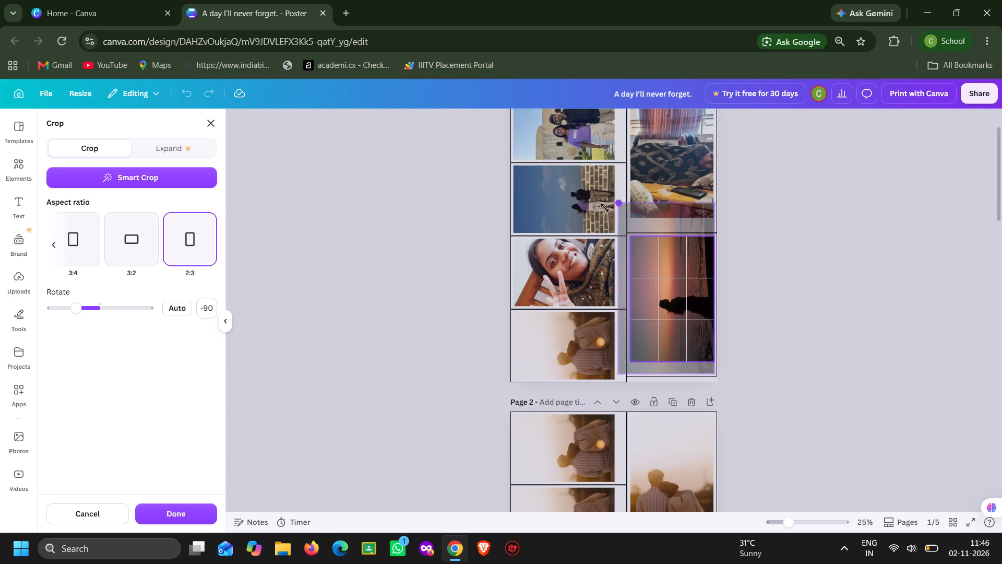
pyautogui.moveTo(605, 208); pyautogui.dragTo(597, 197)
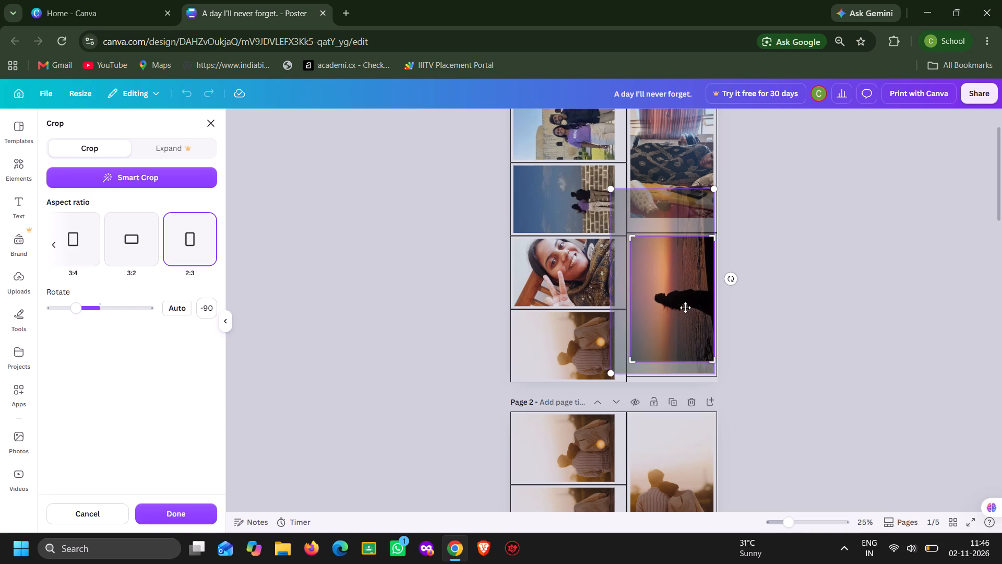
pyautogui.moveTo(685, 308); pyautogui.dragTo(684, 332)
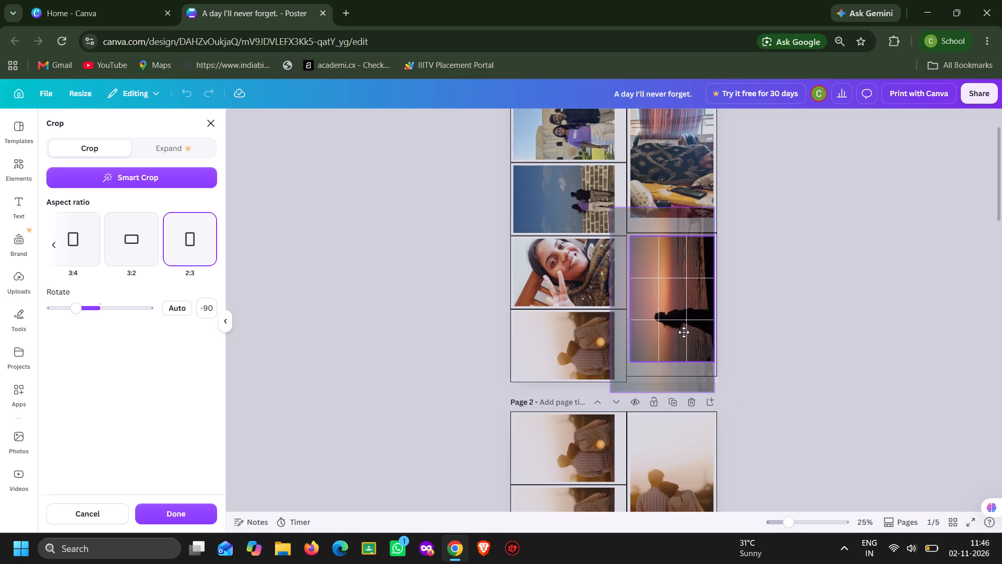
pyautogui.moveTo(684, 332); pyautogui.dragTo(679, 333)
pyautogui.click(827, 350)
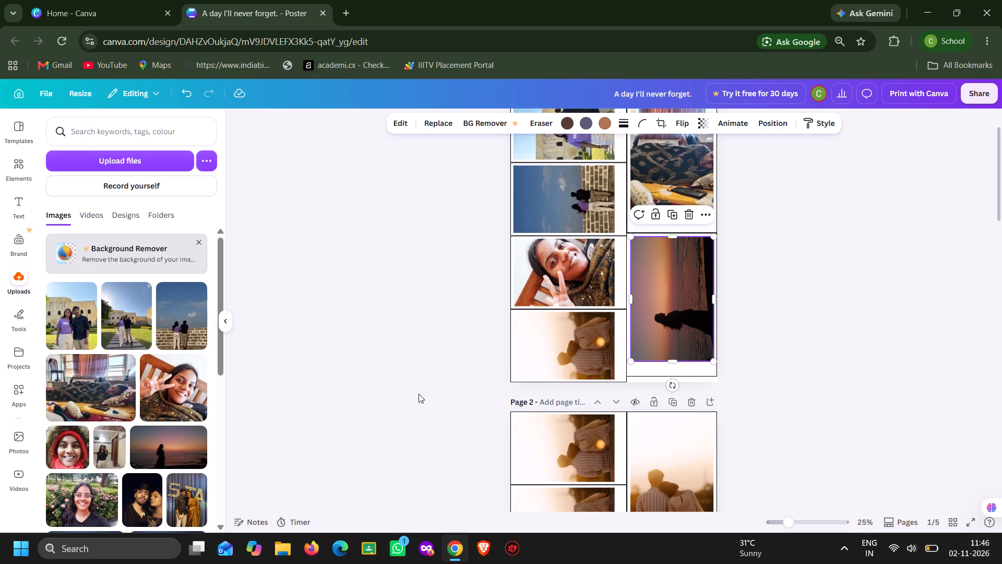
pyautogui.click(770, 354)
# Move the sunset photo slightly down within page 1's lower portrait polaroid frame, keeping it horizontally centred.
pyautogui.moveTo(686, 322); pyautogui.dragTo(685, 325)
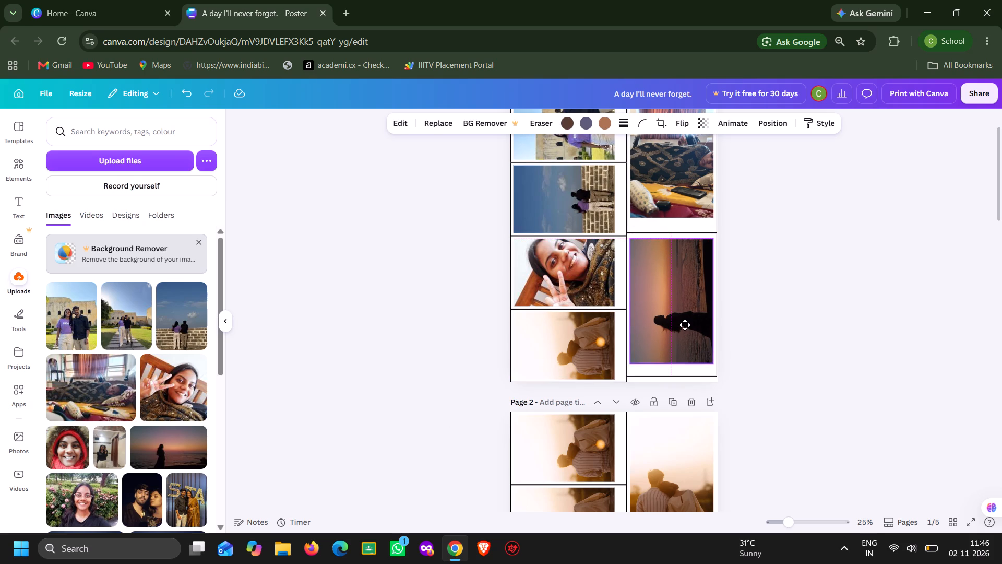
pyautogui.moveTo(685, 325); pyautogui.dragTo(689, 337)
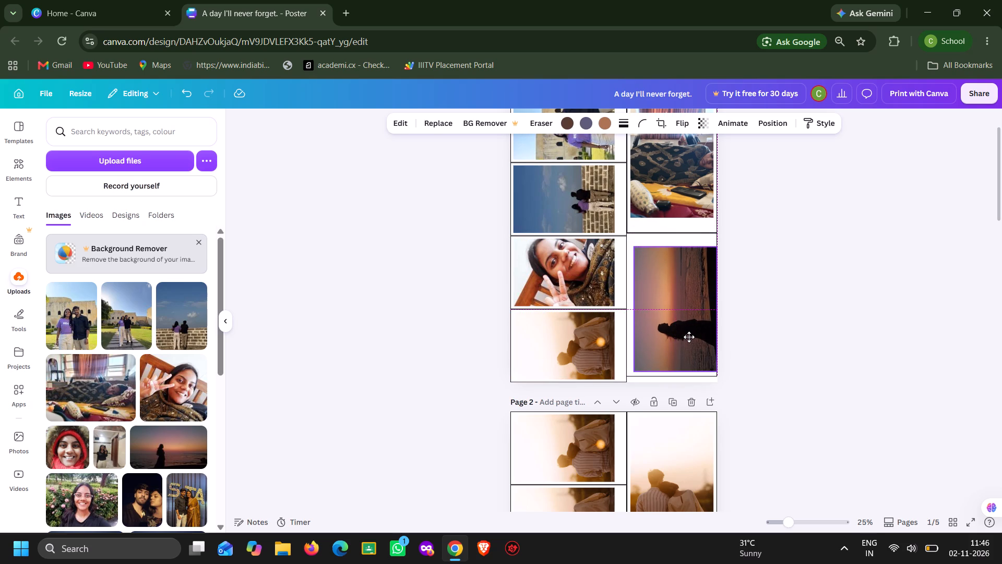
pyautogui.moveTo(689, 337); pyautogui.dragTo(685, 328)
pyautogui.click(859, 336)
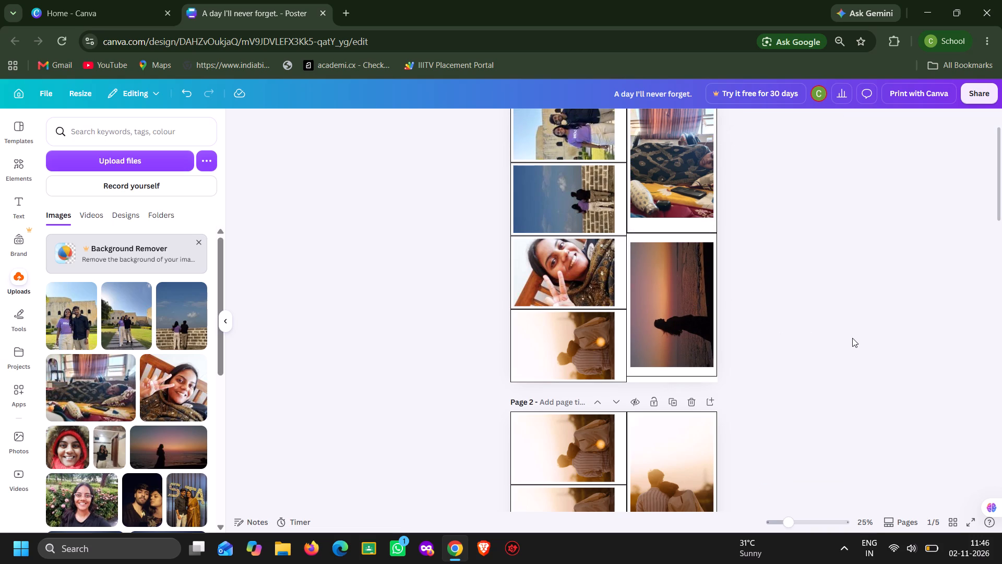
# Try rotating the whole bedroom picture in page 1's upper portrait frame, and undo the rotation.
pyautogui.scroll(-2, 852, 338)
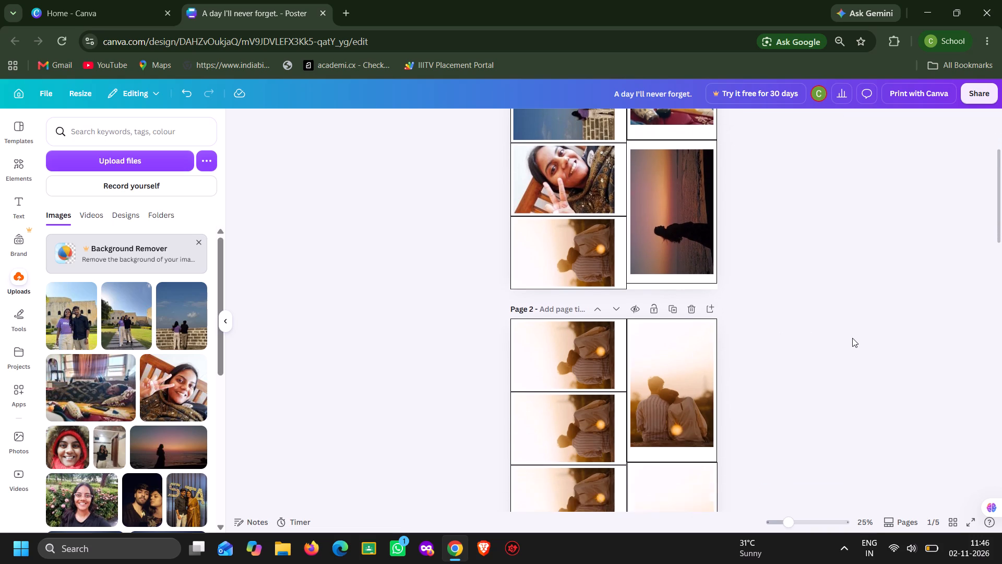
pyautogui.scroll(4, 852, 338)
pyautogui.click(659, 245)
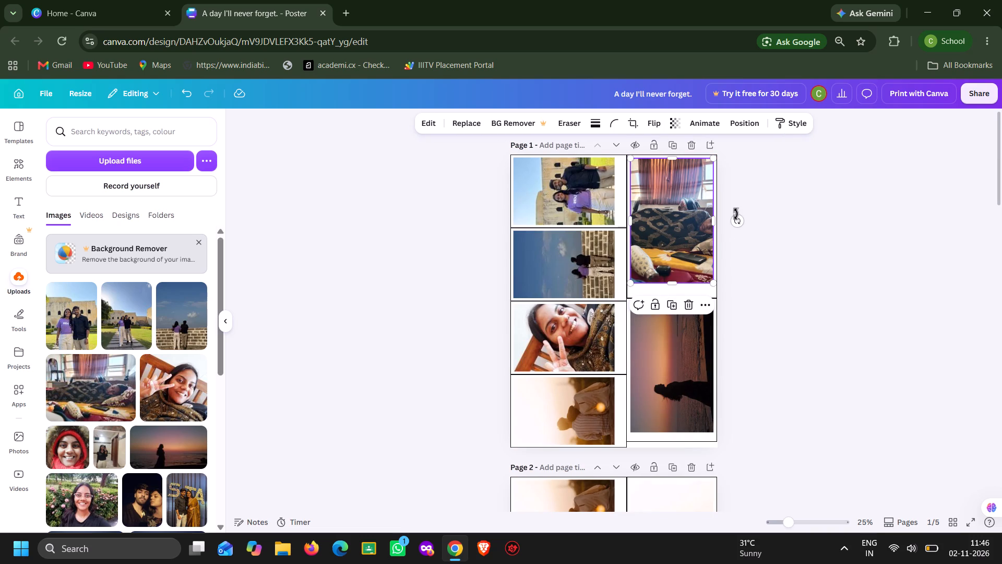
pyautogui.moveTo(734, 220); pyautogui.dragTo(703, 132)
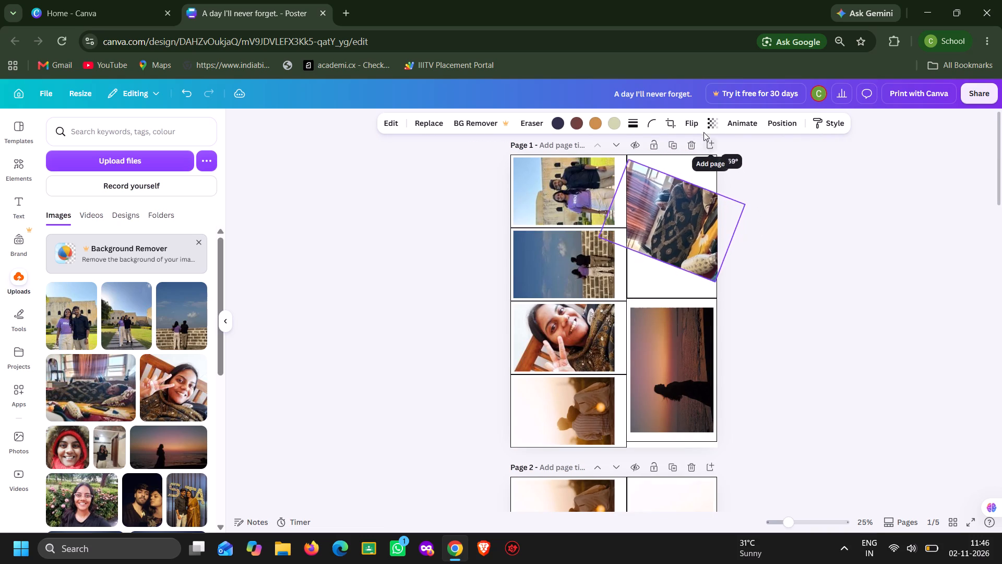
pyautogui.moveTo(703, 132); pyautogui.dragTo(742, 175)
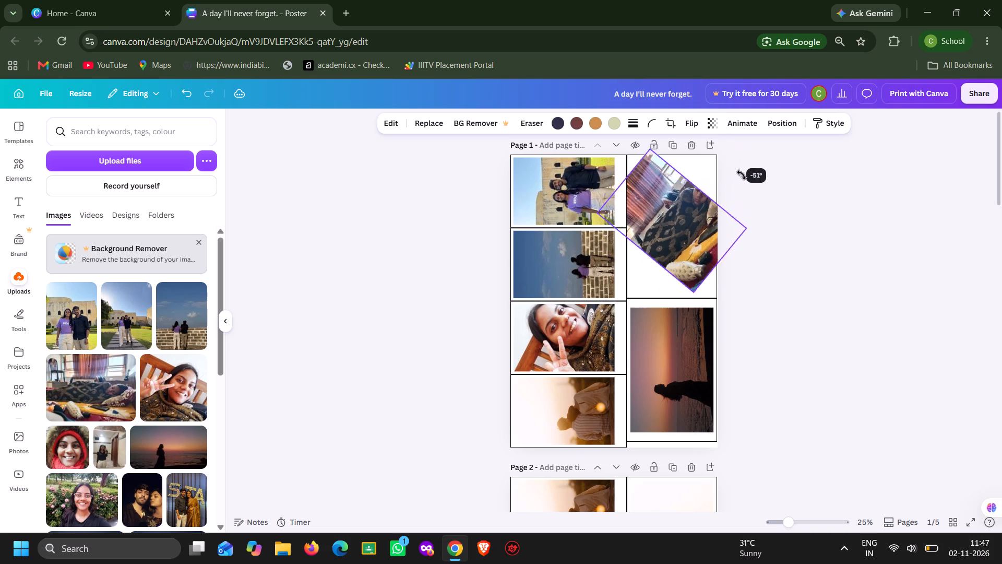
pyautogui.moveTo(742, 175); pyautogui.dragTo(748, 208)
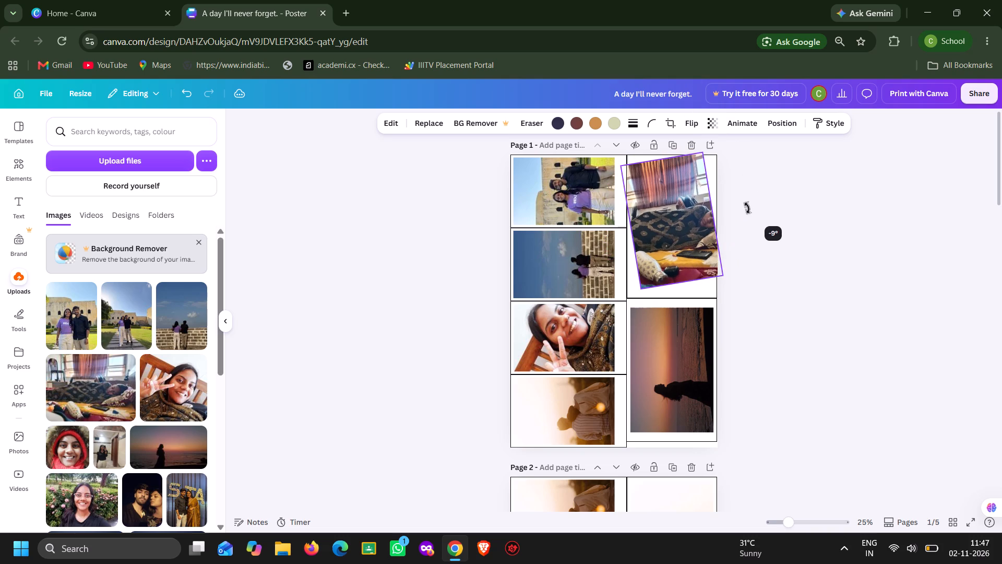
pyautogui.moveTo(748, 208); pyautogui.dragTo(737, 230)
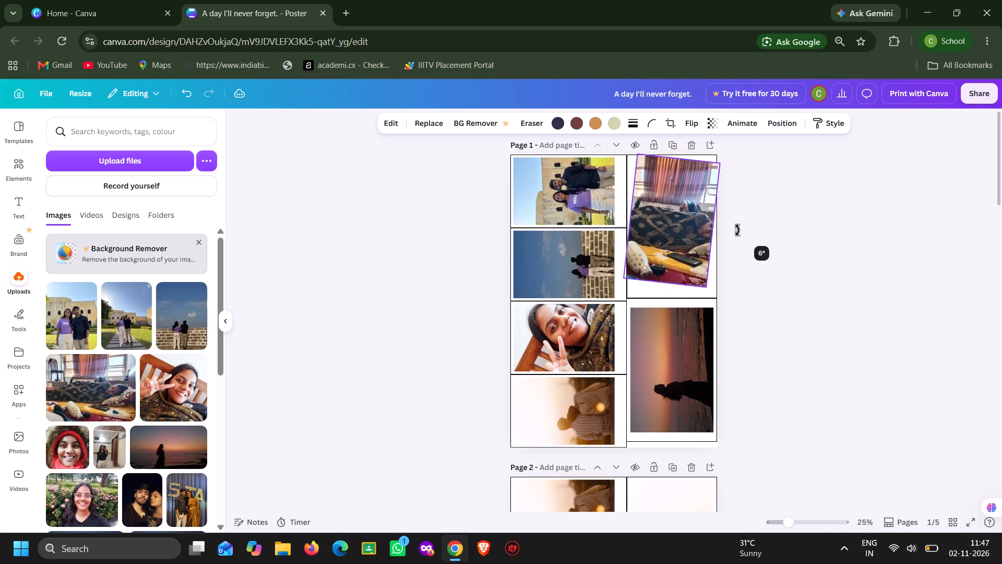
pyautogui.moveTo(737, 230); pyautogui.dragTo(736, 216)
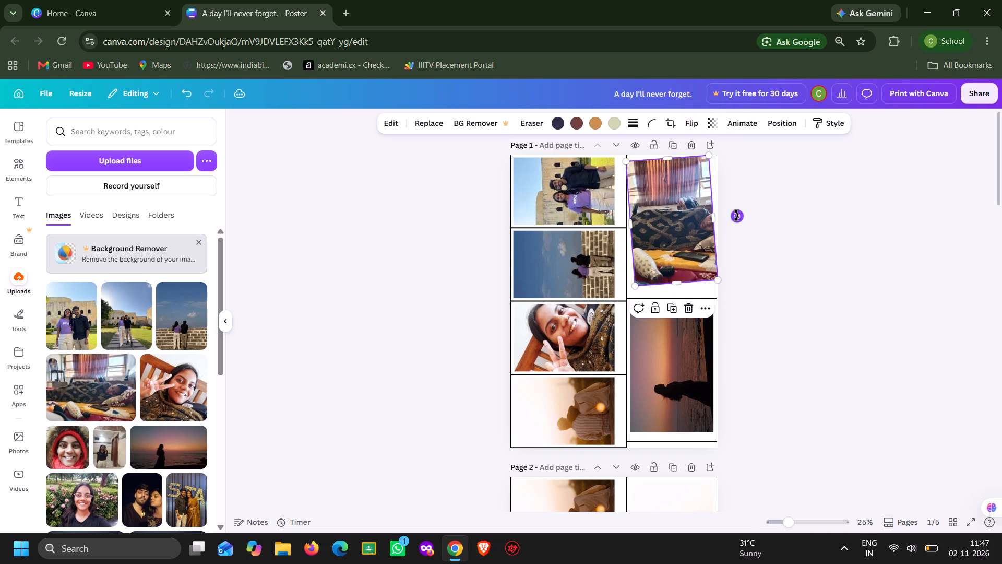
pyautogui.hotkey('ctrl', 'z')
# Rotate the bedroom photo to -90° inside its crop on page 1, scale it down, and apply the crop.
pyautogui.doubleClick(662, 233)
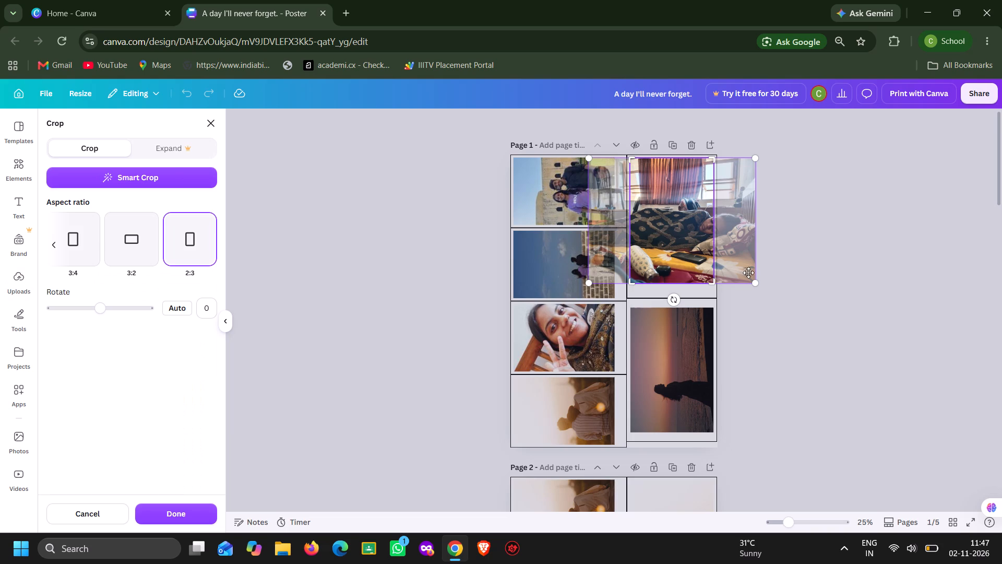
pyautogui.moveTo(670, 304); pyautogui.dragTo(741, 258)
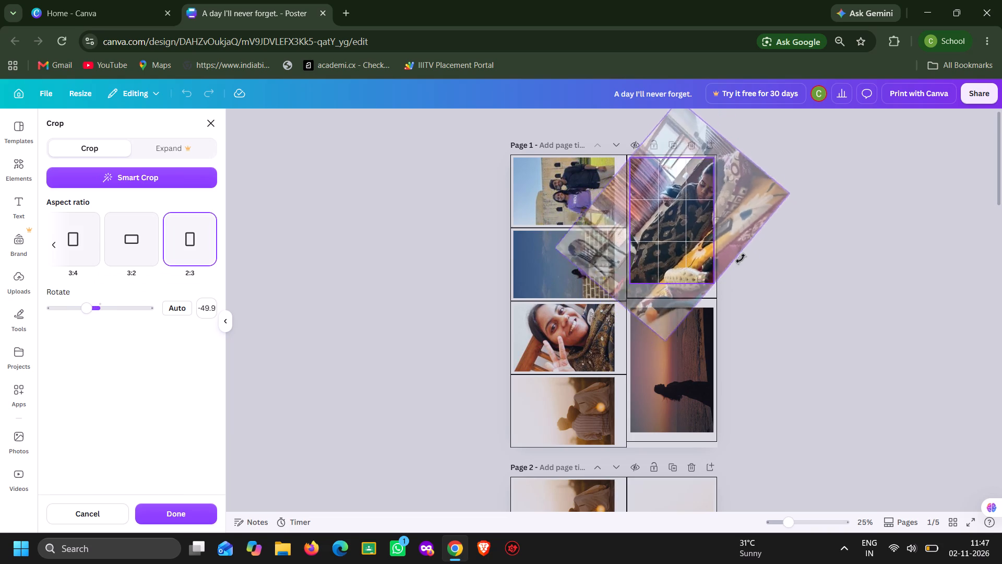
pyautogui.moveTo(741, 258); pyautogui.dragTo(742, 222)
pyautogui.moveTo(735, 305); pyautogui.dragTo(727, 293)
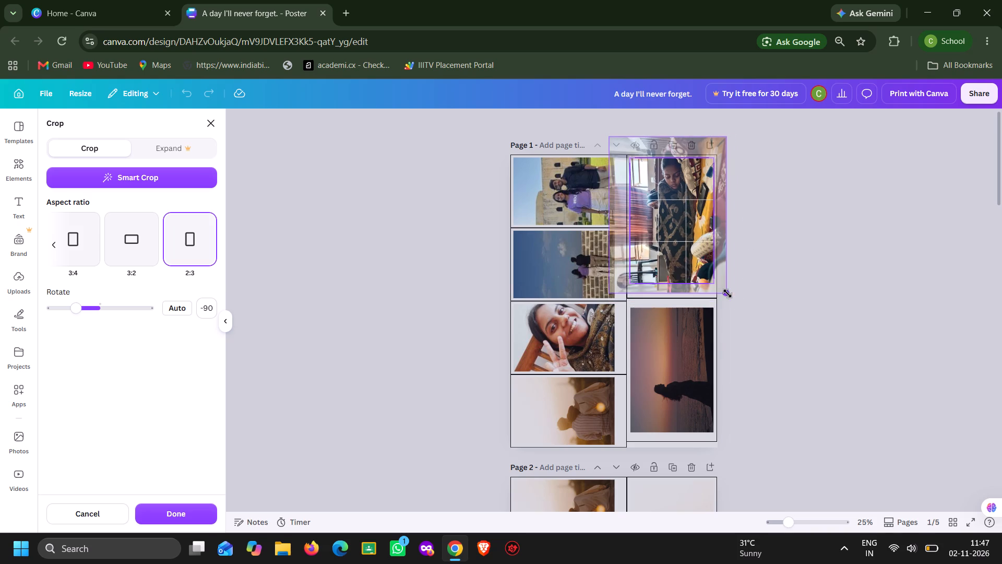
pyautogui.moveTo(727, 293); pyautogui.dragTo(724, 283)
pyautogui.click(864, 260)
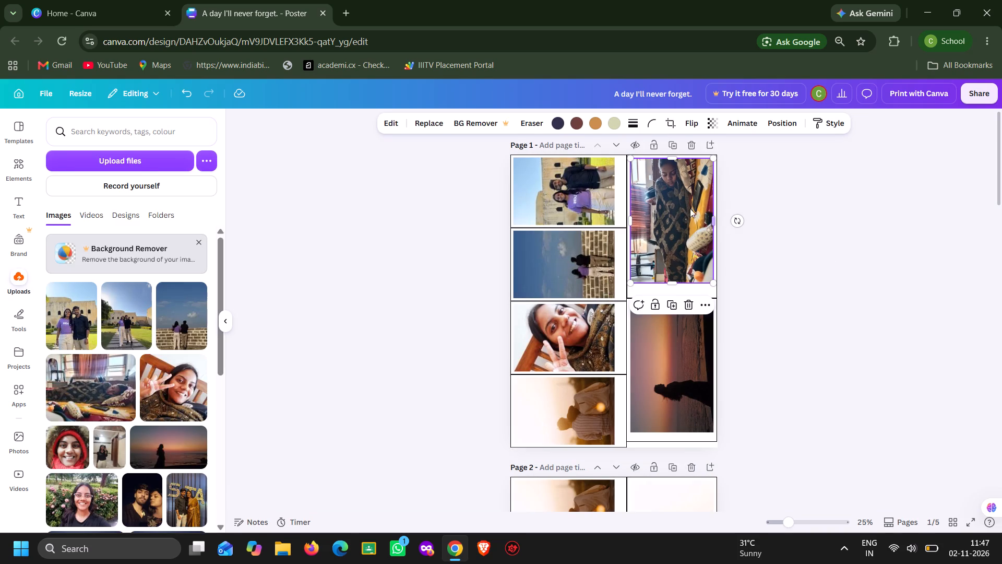
# Shift the bedroom photo downward inside its crop so the person sits lower in the picture, and apply the crop.
pyautogui.doubleClick(687, 210)
pyautogui.moveTo(687, 210); pyautogui.dragTo(686, 221)
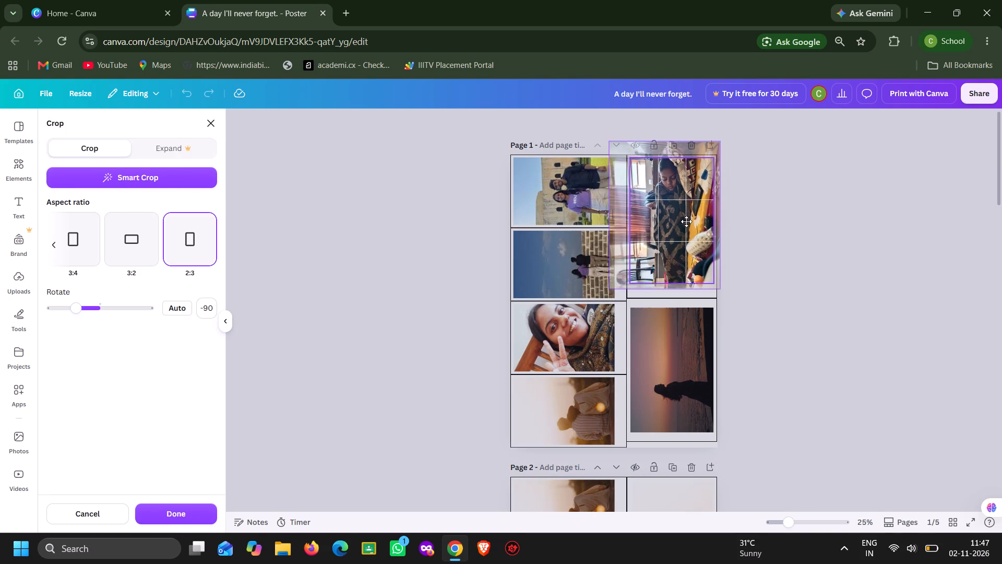
pyautogui.moveTo(686, 221); pyautogui.dragTo(686, 229)
pyautogui.click(833, 231)
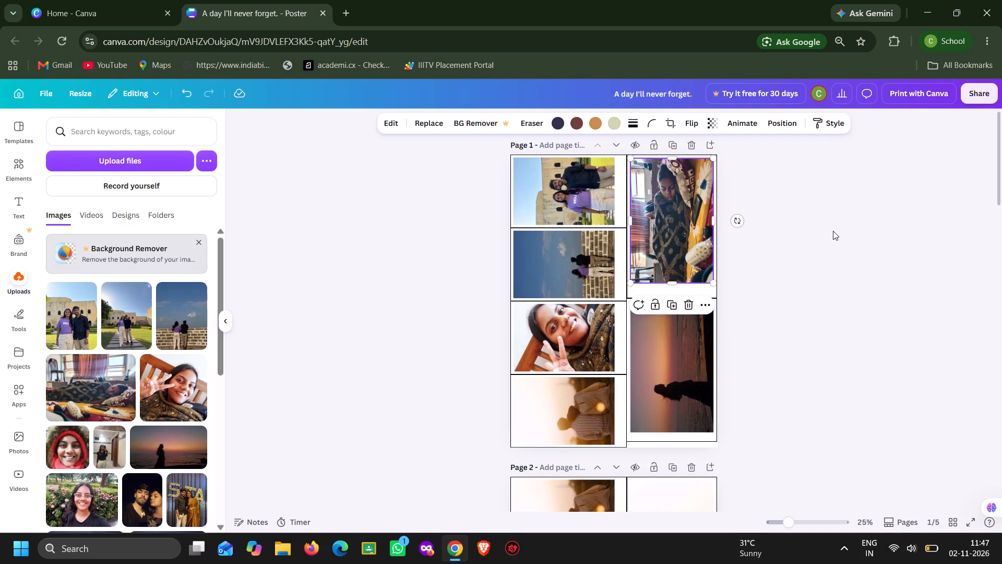
pyautogui.click(833, 231)
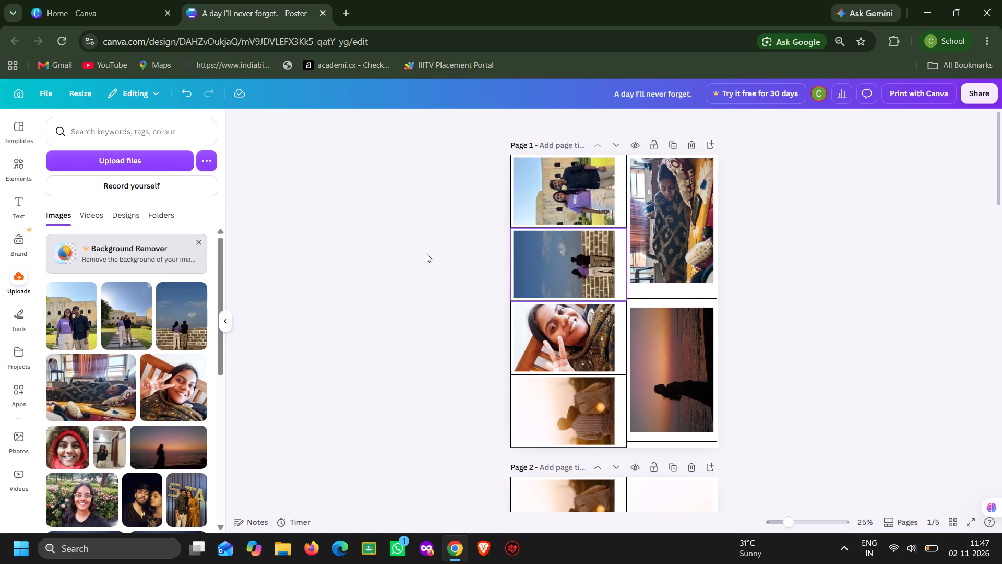
# Move the bedroom photo slightly down within page 1's upper portrait polaroid frame, horizontally aligned with the sunset photo below.
pyautogui.scroll(-2, 420, 253)
pyautogui.scroll(2, 420, 253)
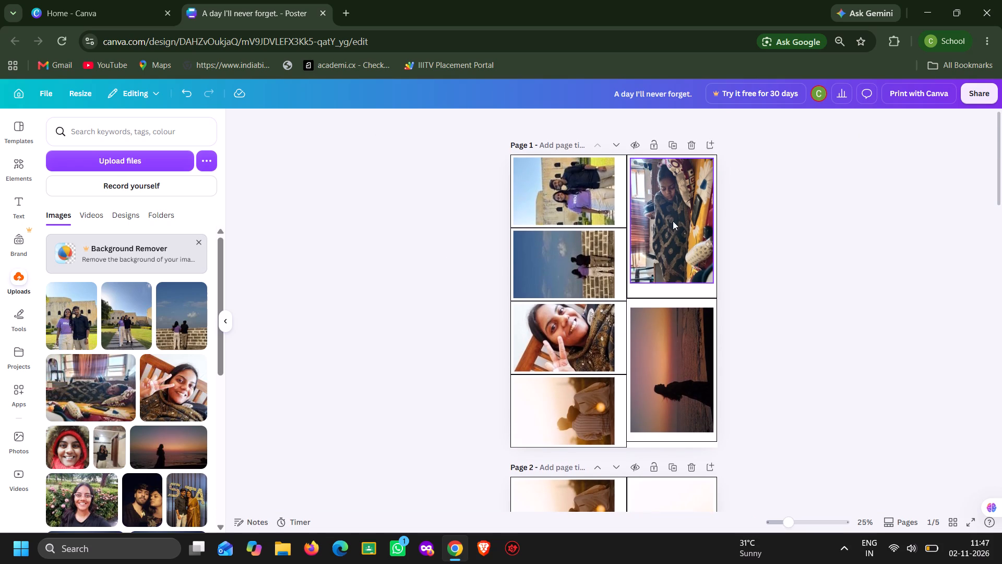
pyautogui.moveTo(671, 234); pyautogui.dragTo(670, 237)
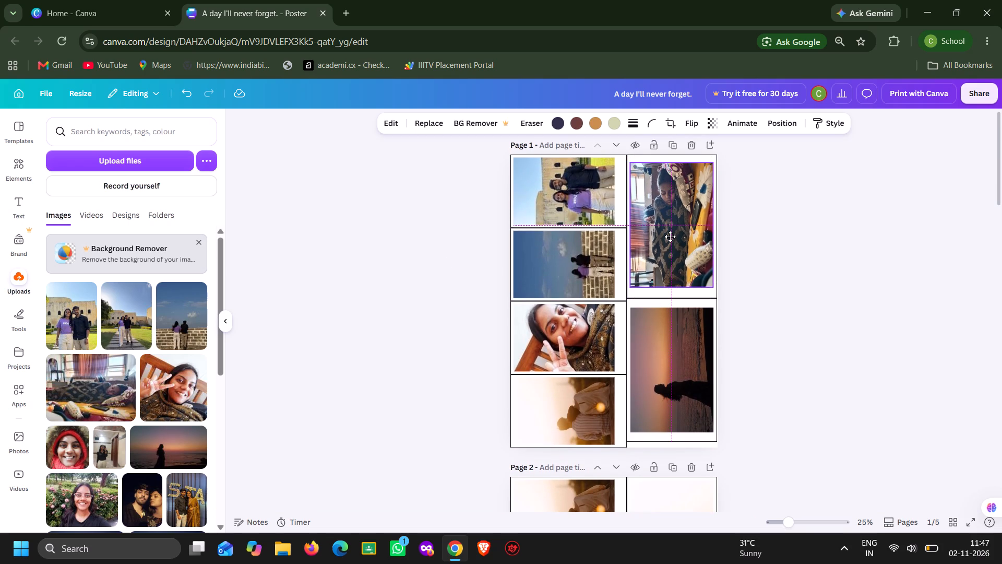
pyautogui.moveTo(670, 237); pyautogui.dragTo(670, 237)
pyautogui.moveTo(670, 237); pyautogui.dragTo(670, 242)
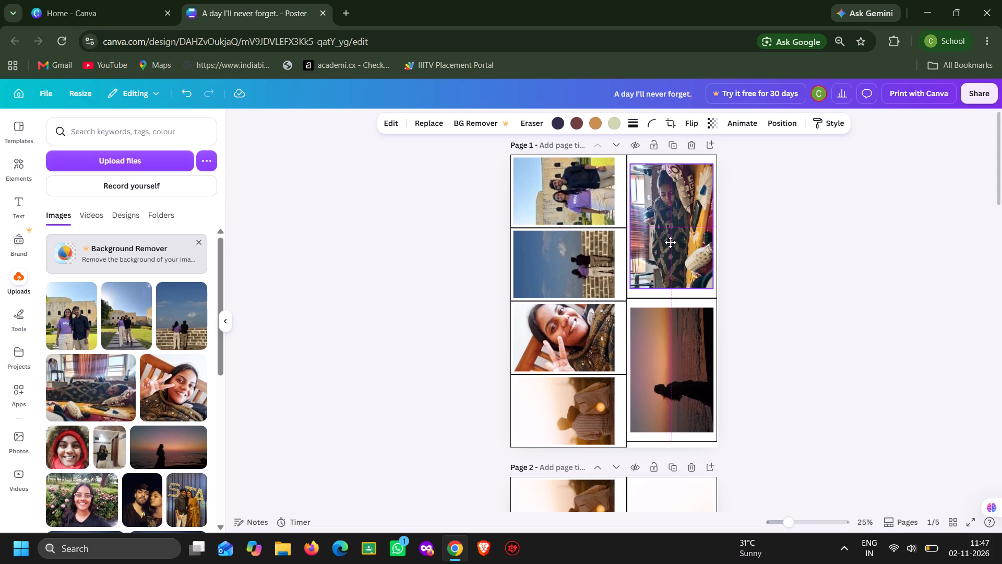
pyautogui.moveTo(670, 242); pyautogui.dragTo(670, 243)
pyautogui.moveTo(670, 243); pyautogui.dragTo(670, 240)
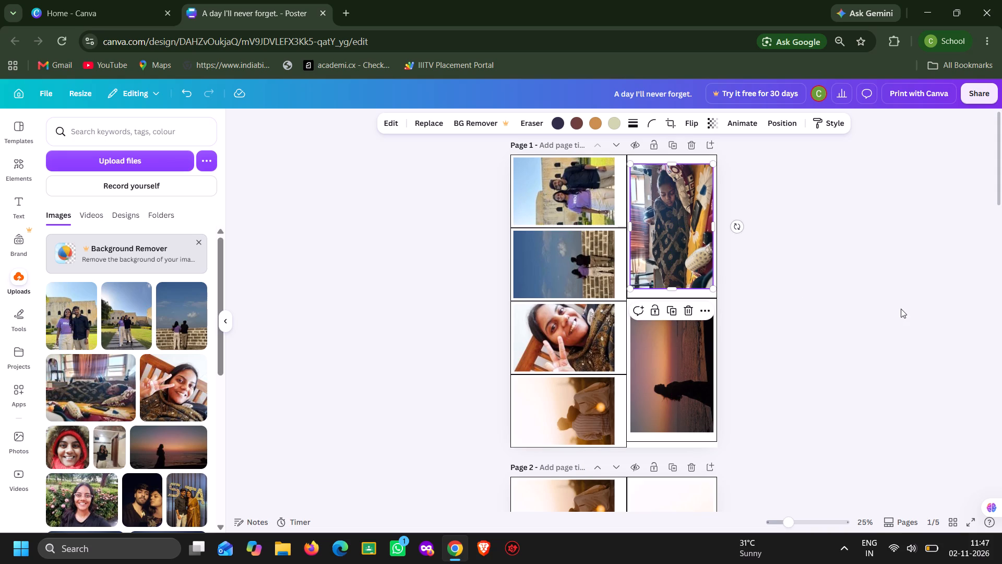
pyautogui.click(901, 309)
pyautogui.scroll(-3, 776, 309)
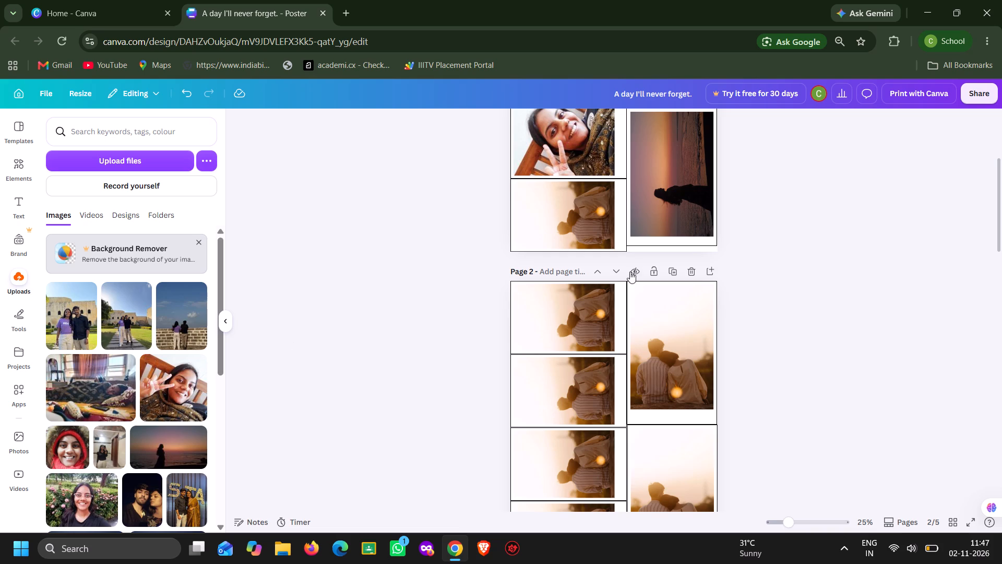
# Replace the placeholder couple photo in page 1's lowest landscape frame with the uploaded red-hooded selfie.
pyautogui.click(548, 213)
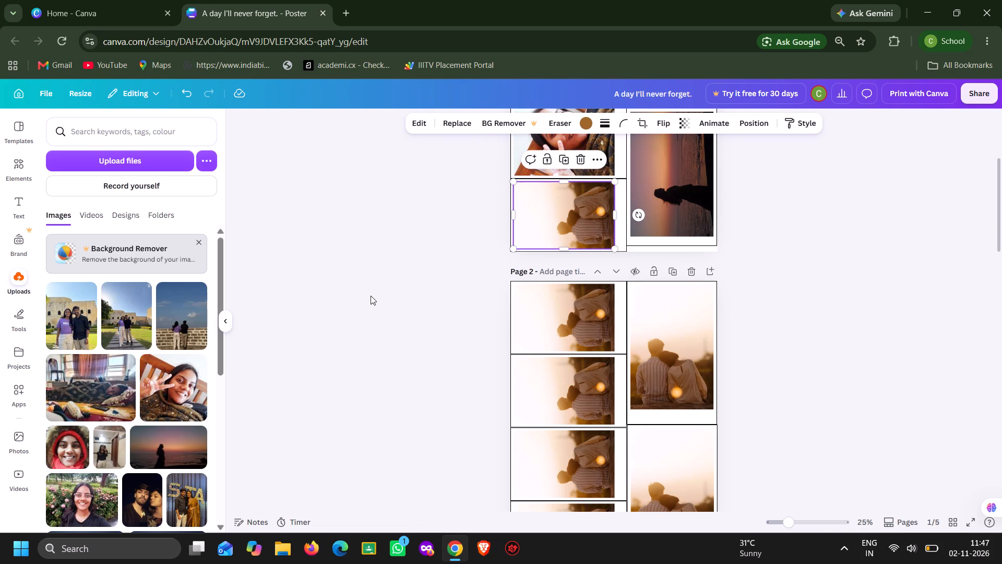
pyautogui.scroll(1, 520, 335)
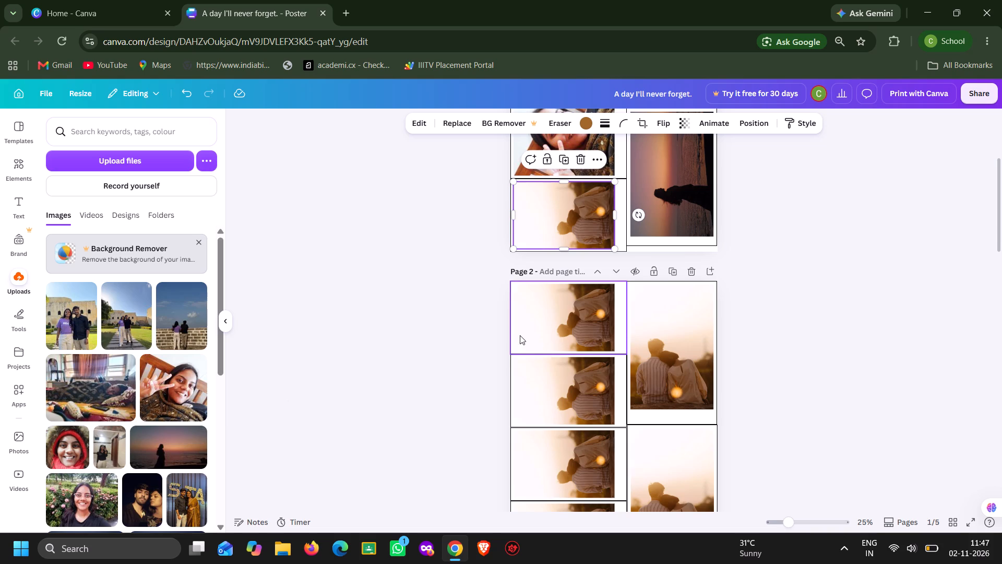
pyautogui.scroll(1, 520, 335)
pyautogui.scroll(2, 469, 305)
pyautogui.moveTo(52, 451); pyautogui.dragTo(53, 451)
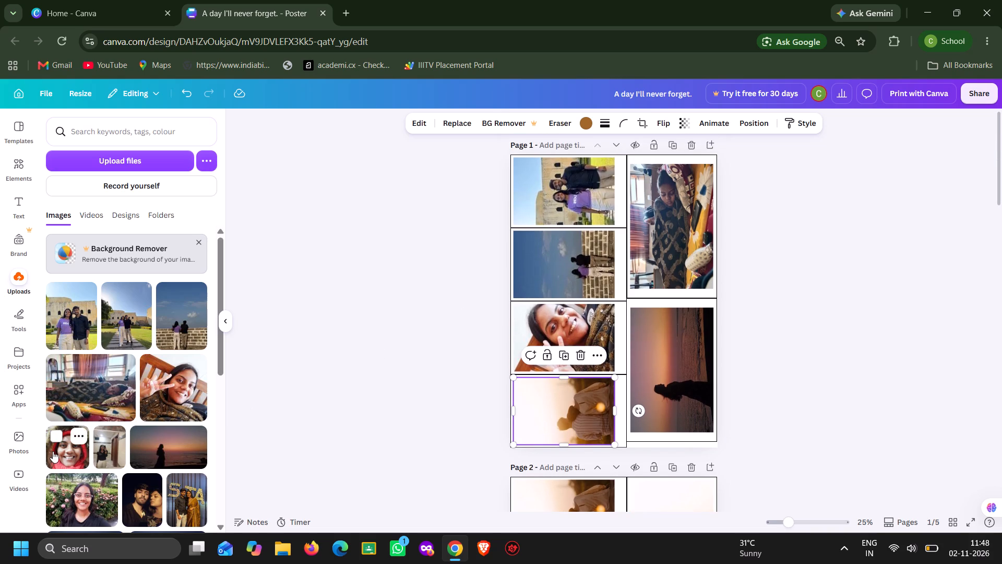
pyautogui.moveTo(53, 451); pyautogui.dragTo(551, 429)
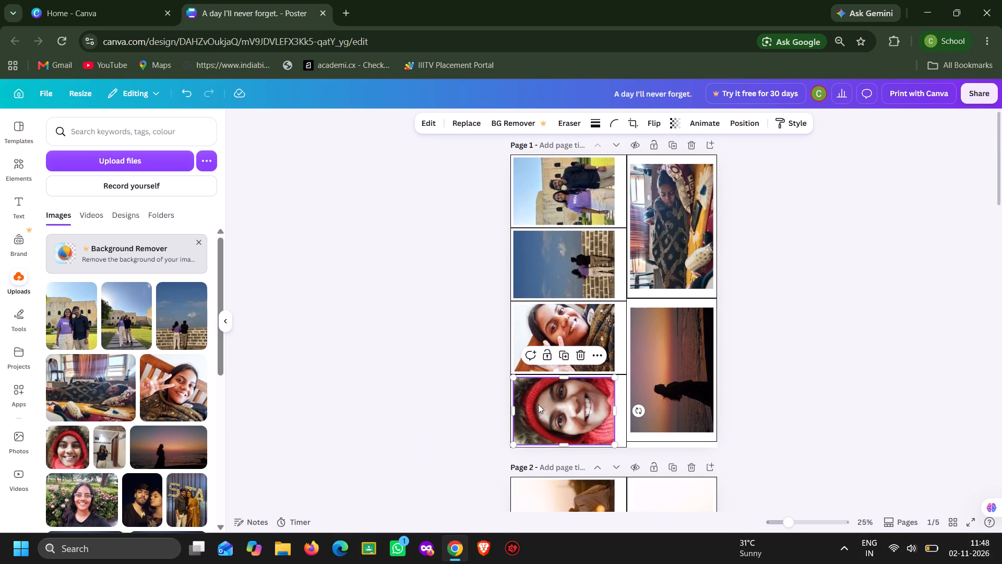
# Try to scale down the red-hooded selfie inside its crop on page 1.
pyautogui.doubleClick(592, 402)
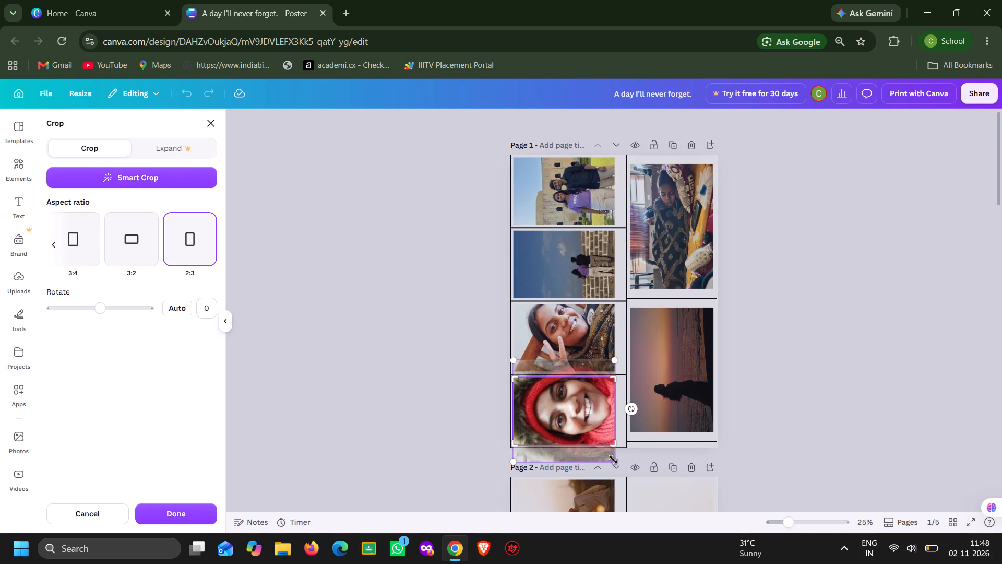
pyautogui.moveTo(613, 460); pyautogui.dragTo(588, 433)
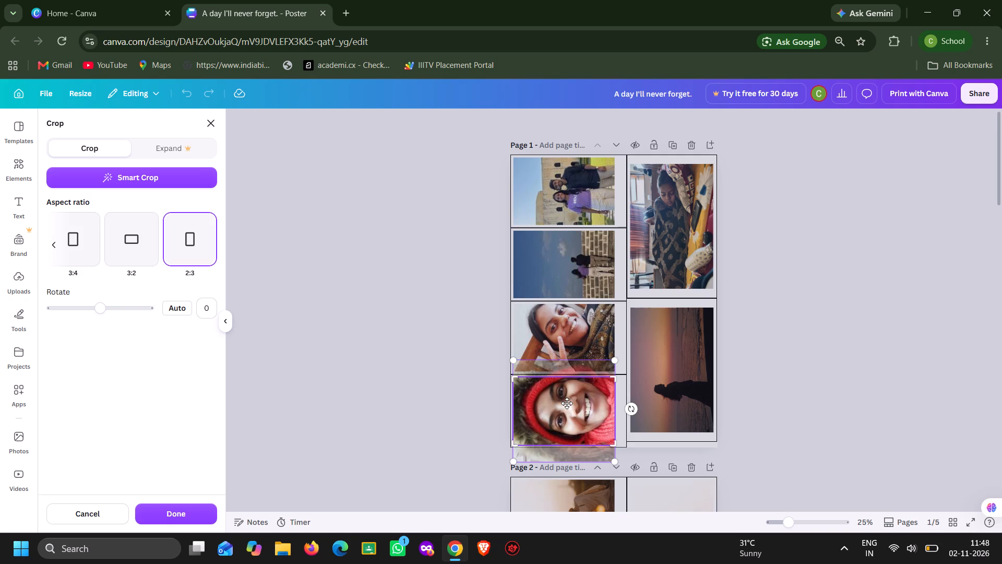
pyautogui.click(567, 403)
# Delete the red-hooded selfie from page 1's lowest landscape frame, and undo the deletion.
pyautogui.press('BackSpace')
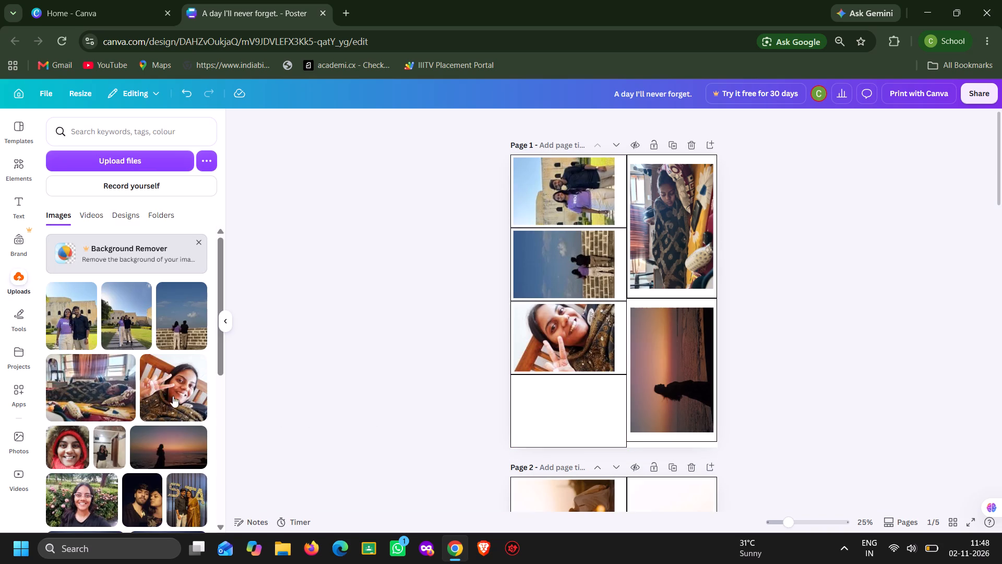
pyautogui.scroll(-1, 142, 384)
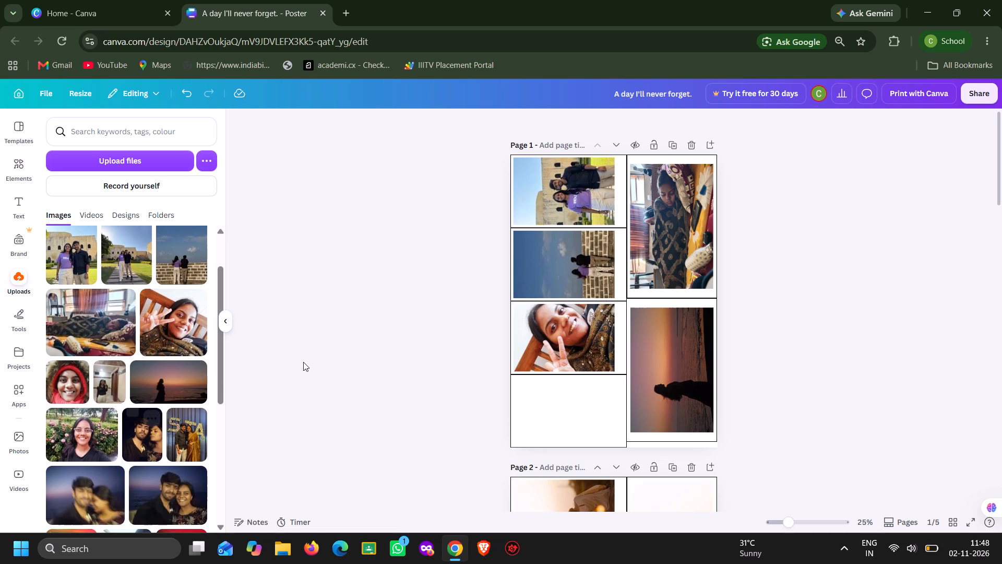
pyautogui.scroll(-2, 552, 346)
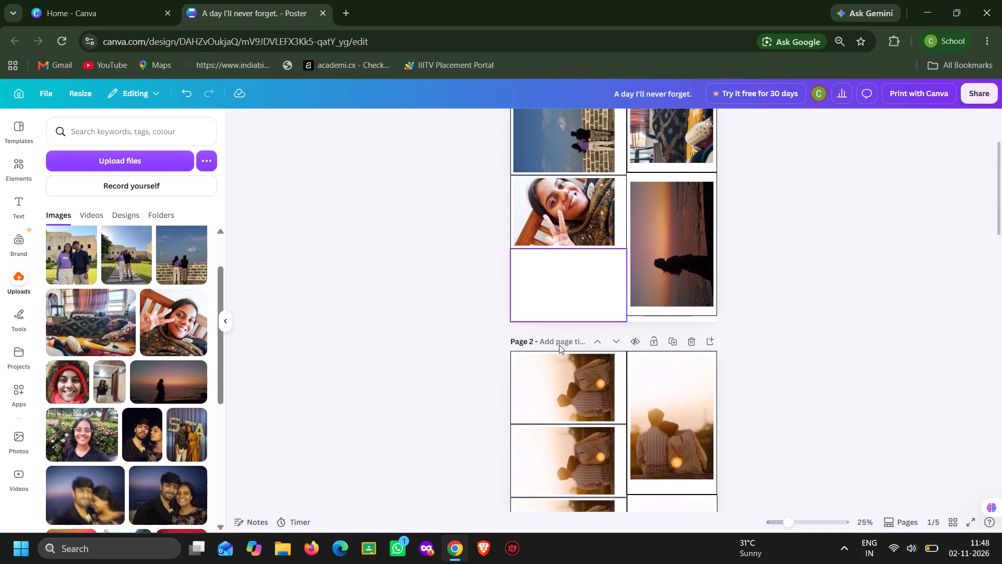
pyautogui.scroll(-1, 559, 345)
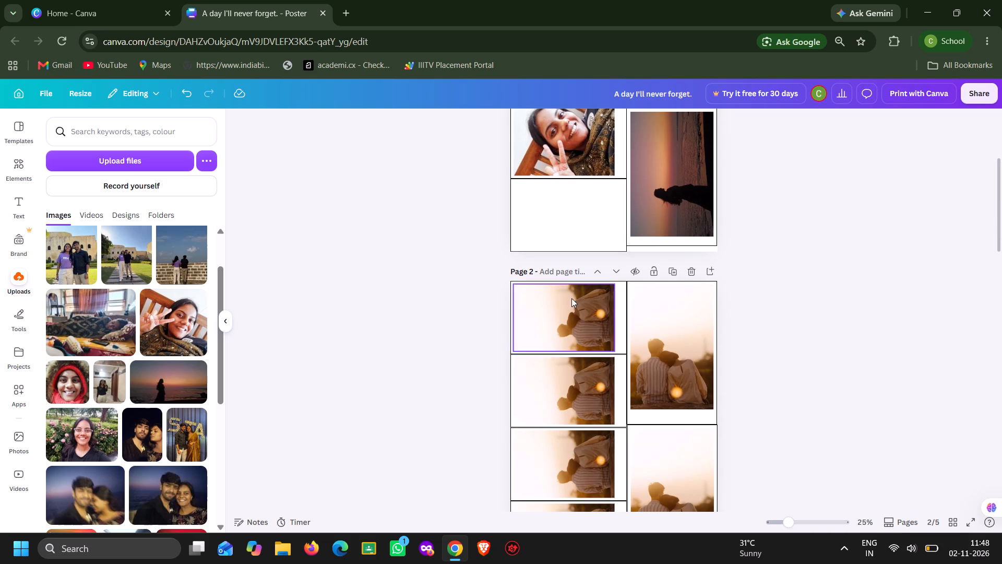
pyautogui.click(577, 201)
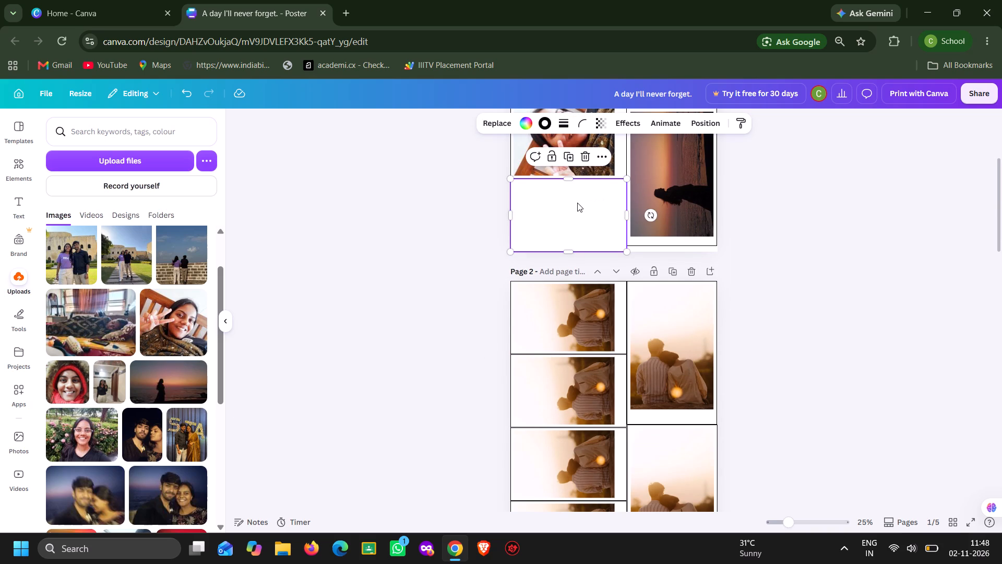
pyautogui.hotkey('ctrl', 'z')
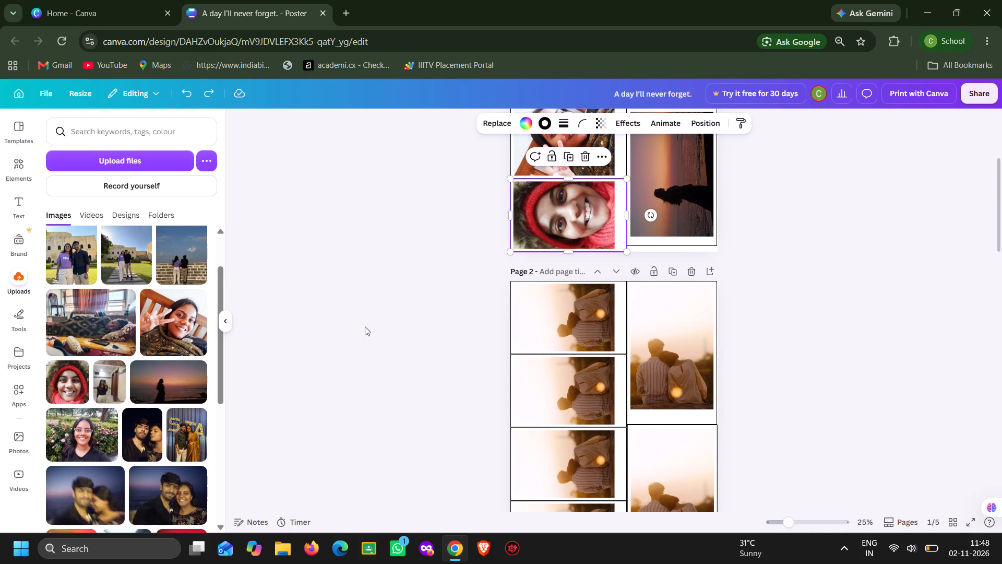
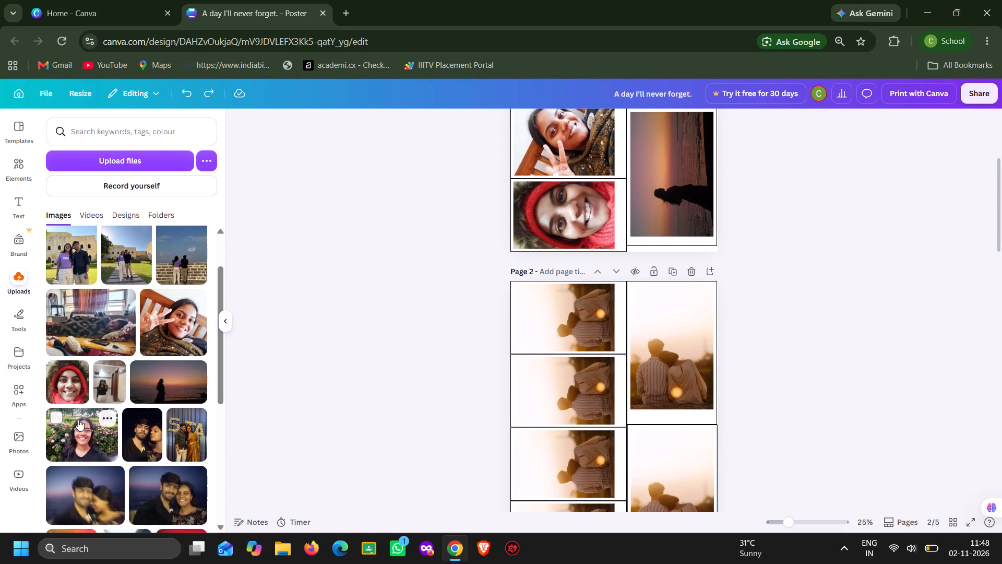
# Replace the red-hooded selfie in page 1's lowest landscape frame with the uploaded garden selfie and check its crop.
pyautogui.moveTo(71, 437); pyautogui.dragTo(606, 222)
pyautogui.click(375, 323)
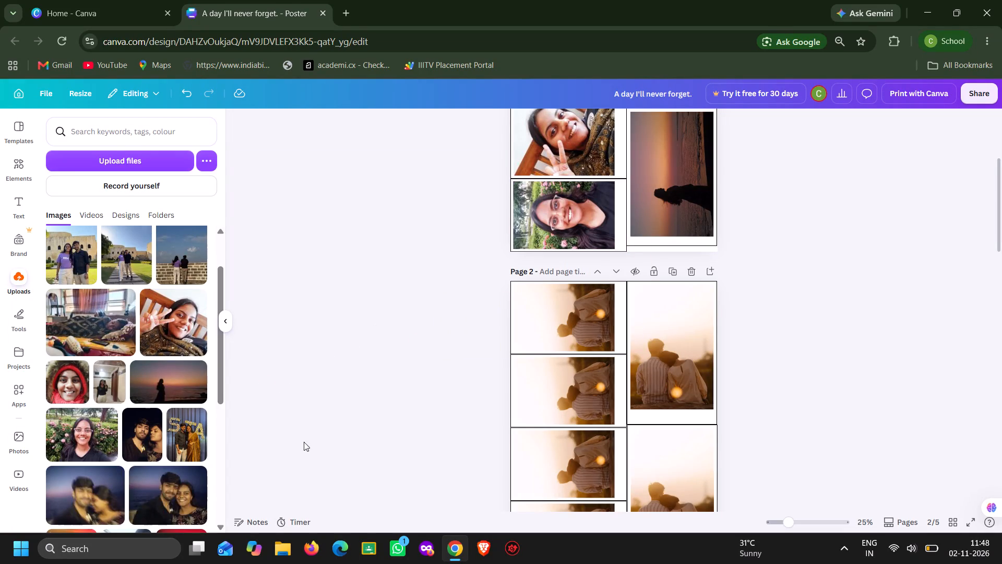
pyautogui.scroll(-1, 321, 424)
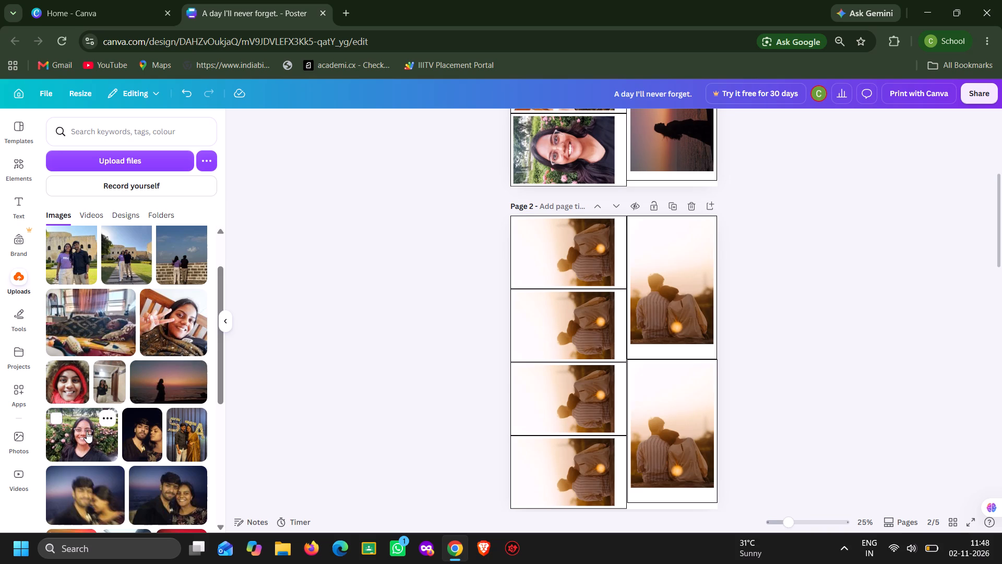
pyautogui.scroll(4, 492, 346)
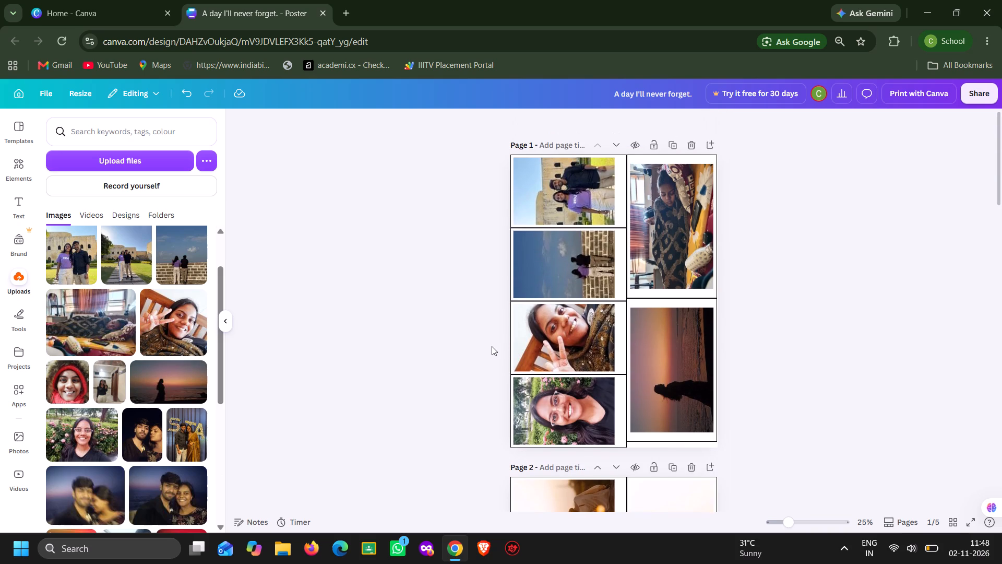
pyautogui.click(578, 414)
pyautogui.doubleClick(578, 414)
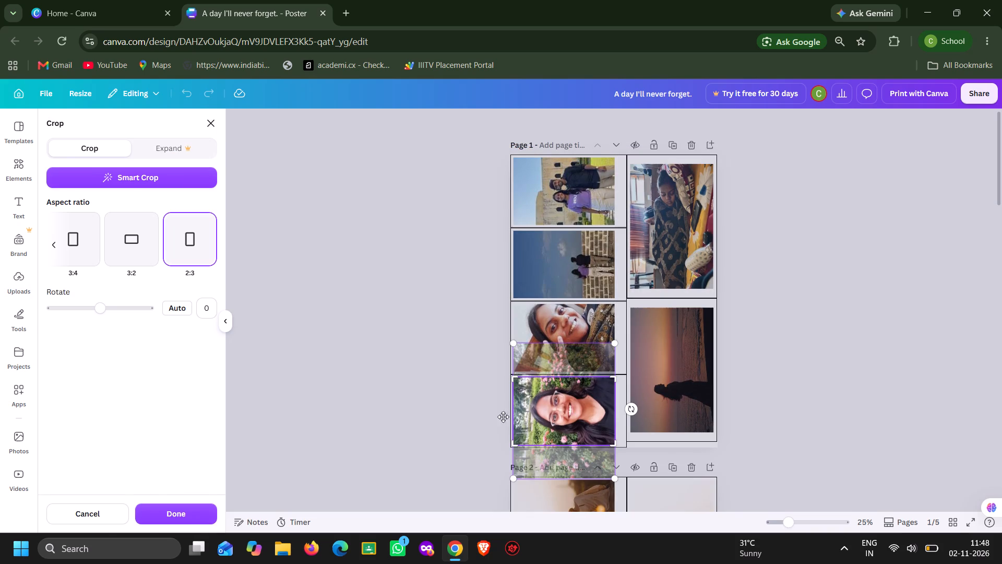
pyautogui.click(385, 406)
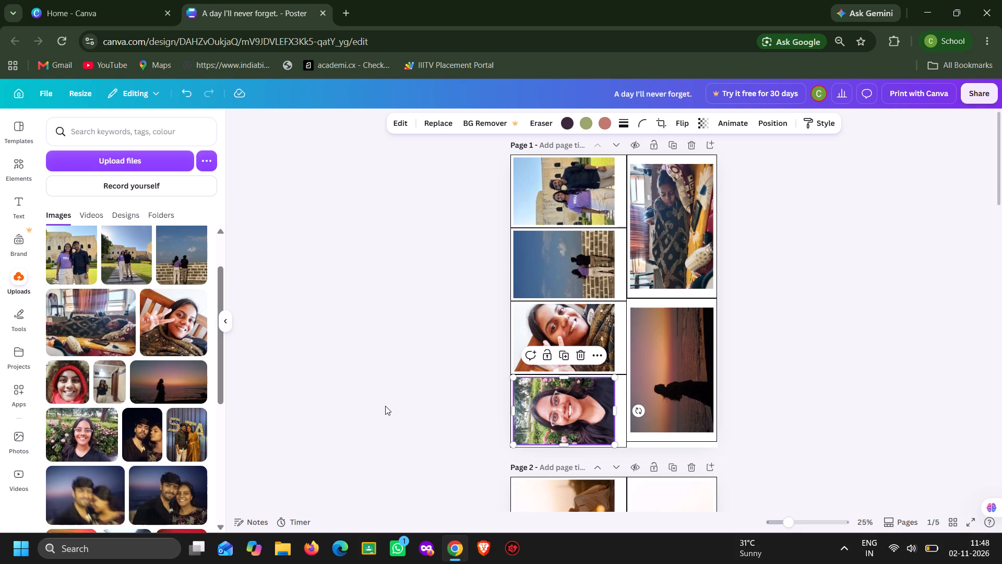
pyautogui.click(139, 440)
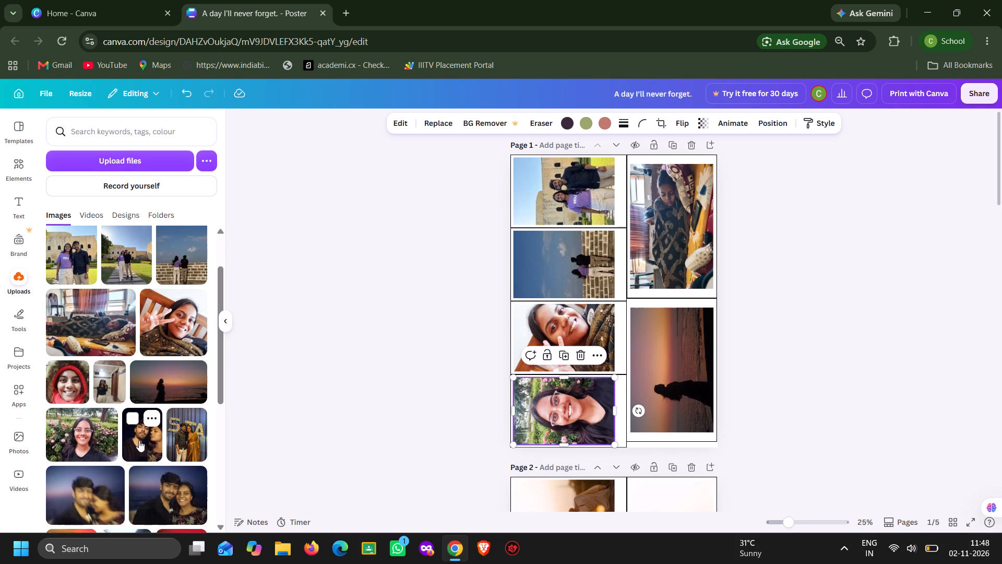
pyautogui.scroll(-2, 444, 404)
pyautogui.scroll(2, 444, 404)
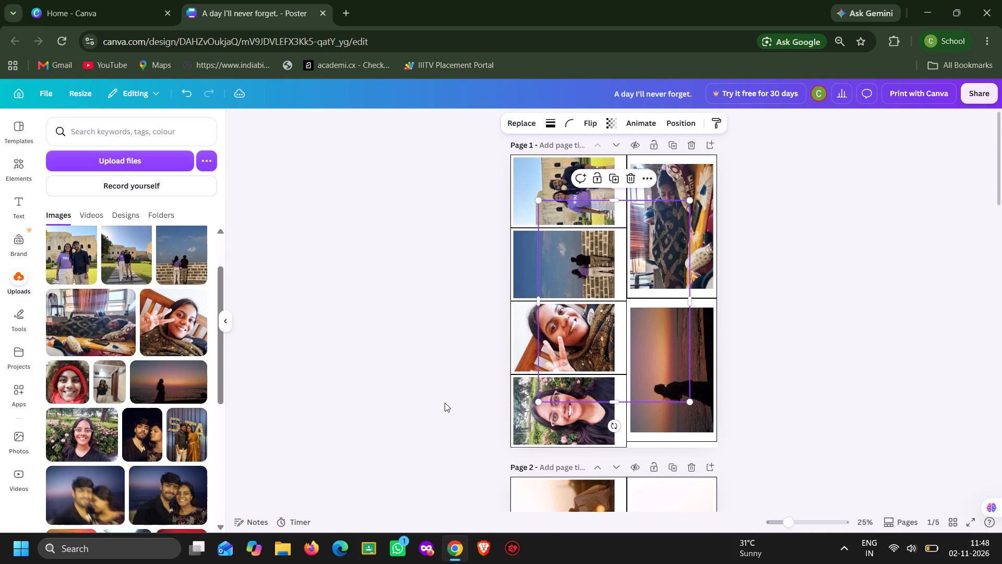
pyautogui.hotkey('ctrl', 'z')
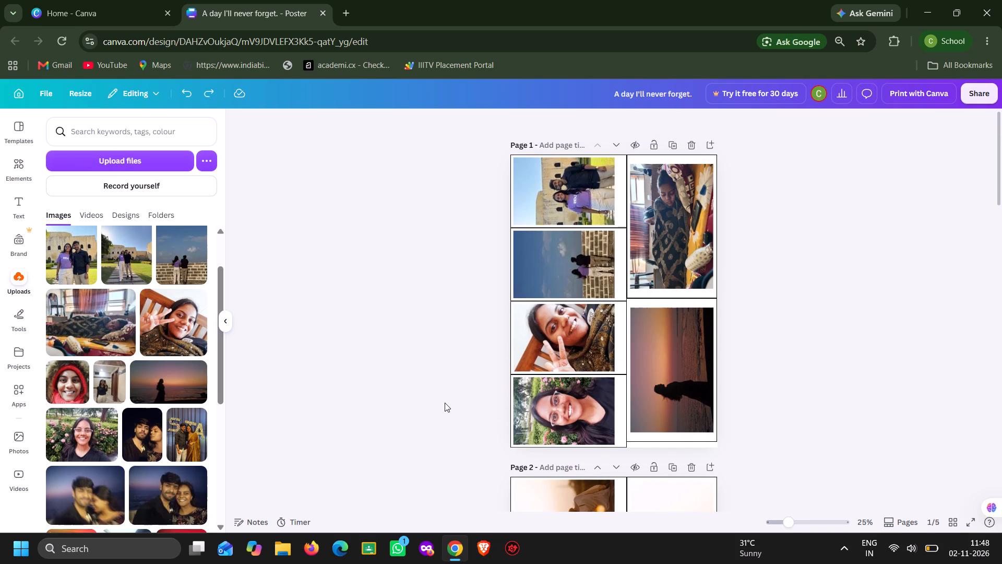
# Replace the placeholder in page 2's top landscape frame with the uploaded black-outfit couple photo, shifted down inside its crop to show both faces.
pyautogui.scroll(-3, 445, 403)
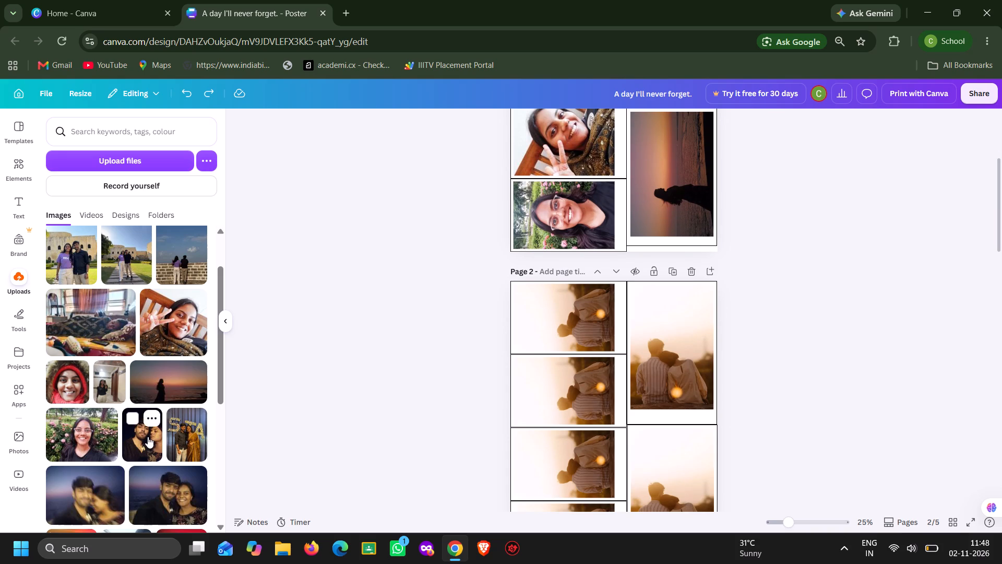
pyautogui.moveTo(146, 437); pyautogui.dragTo(547, 321)
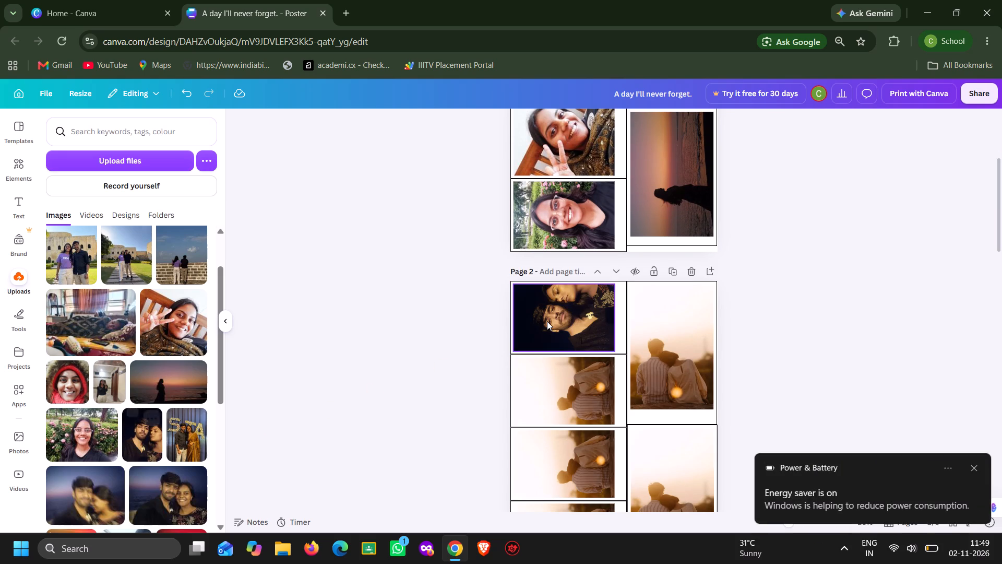
pyautogui.click(597, 319)
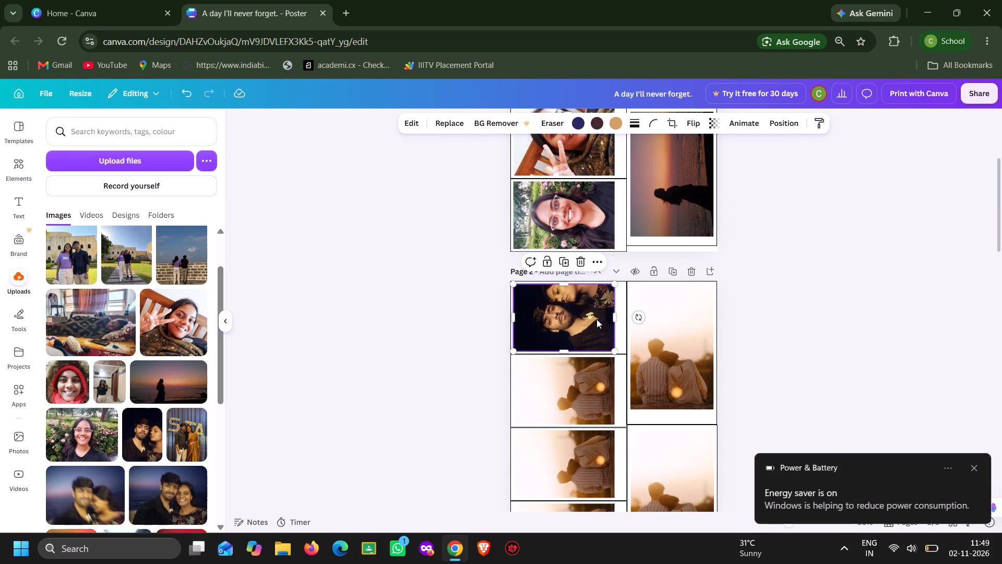
pyautogui.doubleClick(598, 319)
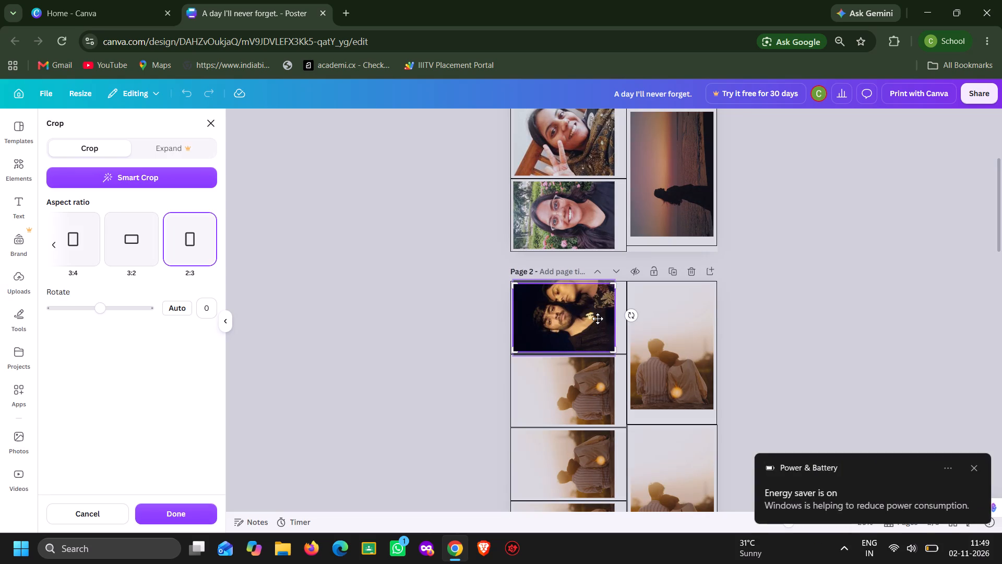
pyautogui.moveTo(584, 303); pyautogui.dragTo(581, 316)
pyautogui.click(413, 351)
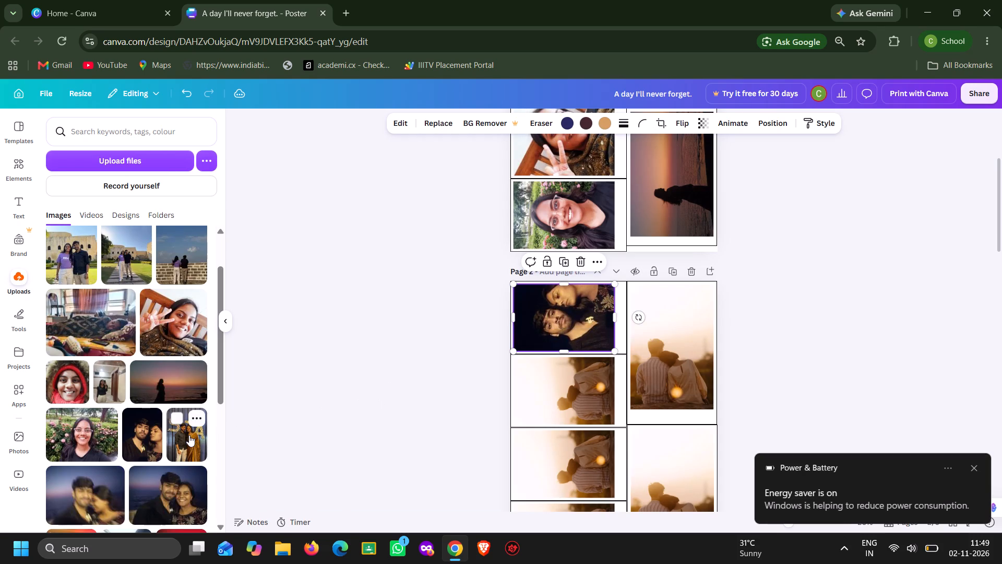
# Replace the placeholder couple photo in page 2's upper portrait frame with the uploaded blurred couple photo.
pyautogui.moveTo(79, 502); pyautogui.dragTo(639, 366)
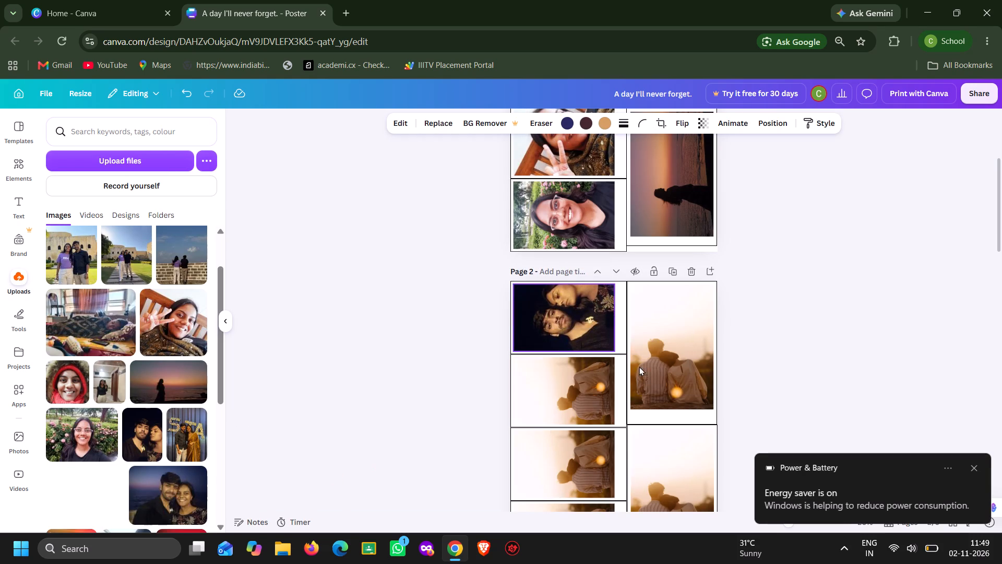
pyautogui.moveTo(639, 366); pyautogui.dragTo(652, 347)
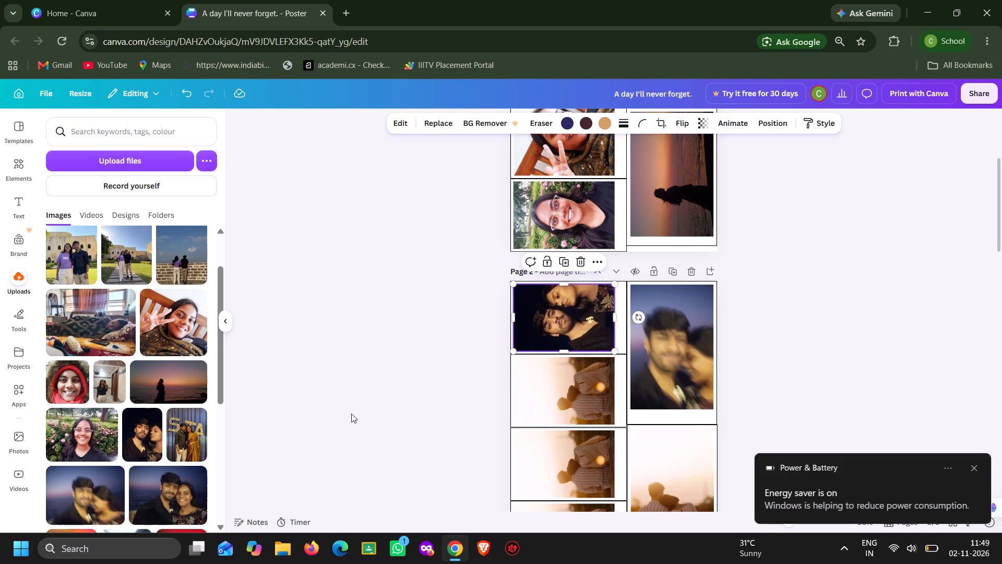
# Rotate the blurred couple photo to -90° inside its crop on page 2 and scale it down to show both people.
pyautogui.doubleClick(648, 370)
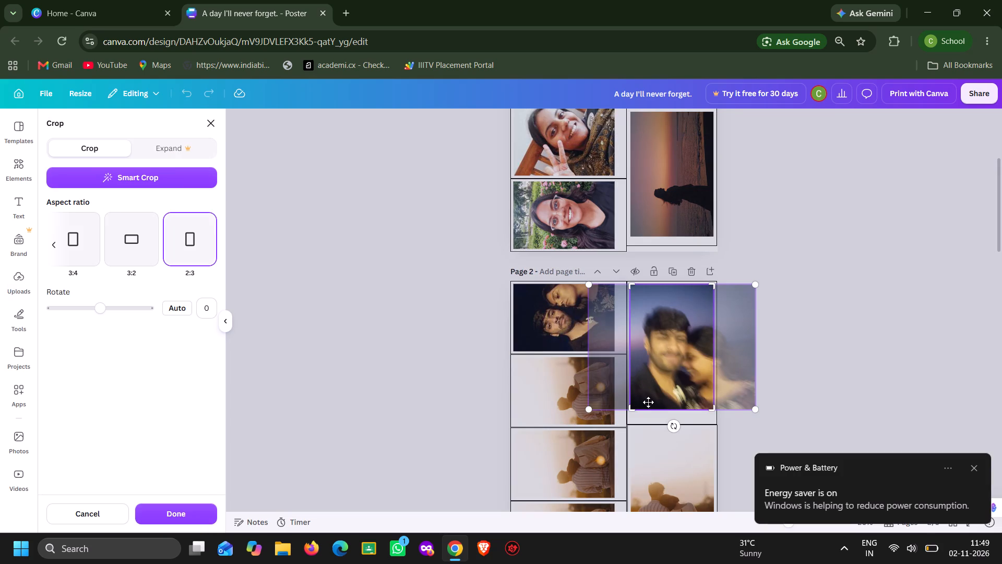
pyautogui.moveTo(679, 429); pyautogui.dragTo(756, 363)
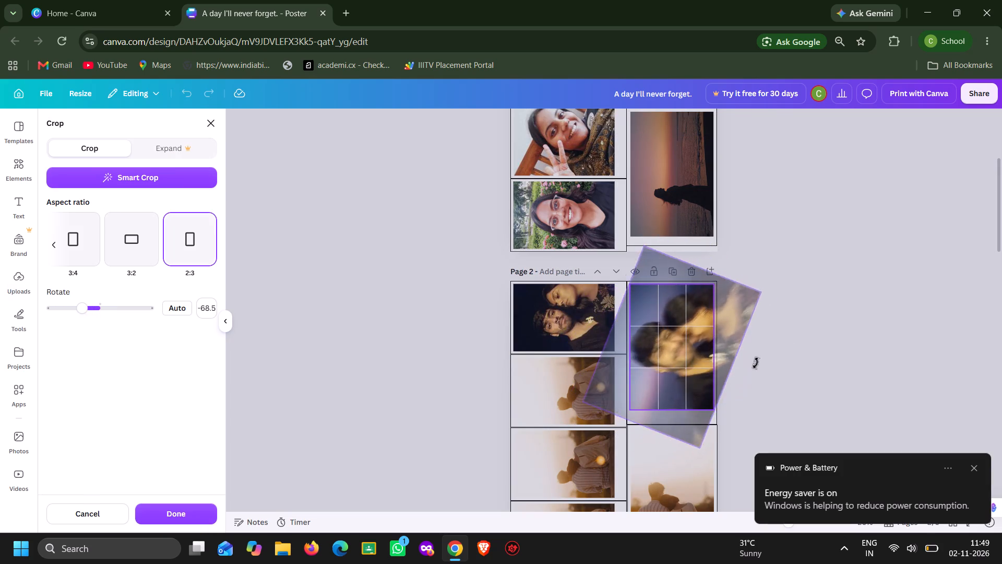
pyautogui.moveTo(756, 363); pyautogui.dragTo(746, 340)
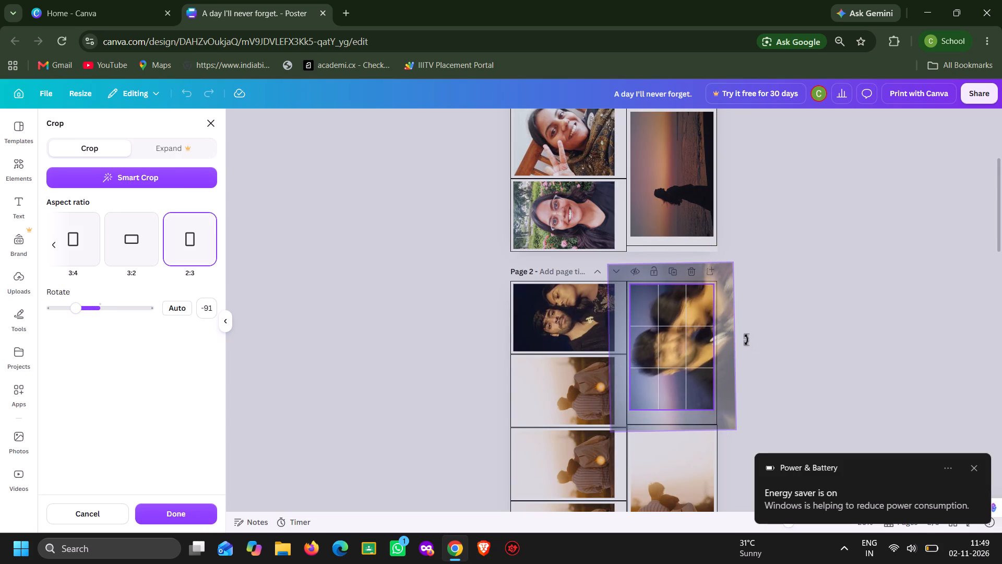
pyautogui.moveTo(746, 340); pyautogui.dragTo(723, 343)
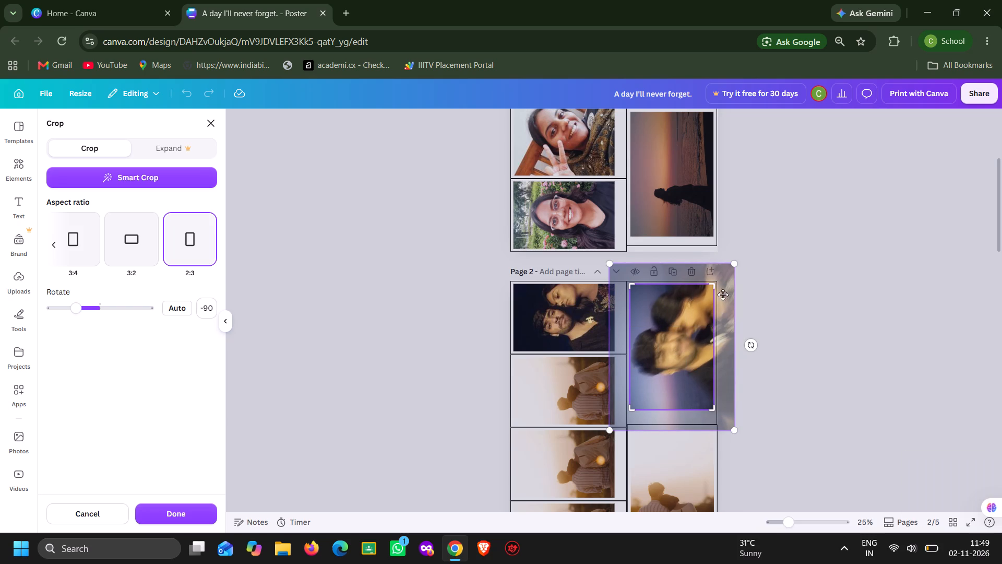
pyautogui.moveTo(733, 269); pyautogui.dragTo(717, 286)
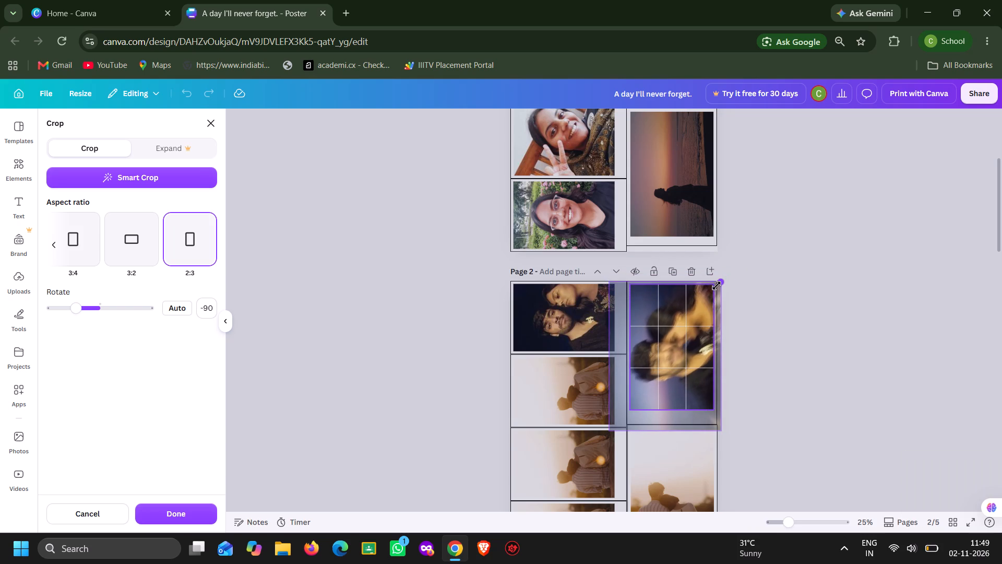
pyautogui.moveTo(717, 286); pyautogui.dragTo(708, 293)
pyautogui.click(781, 323)
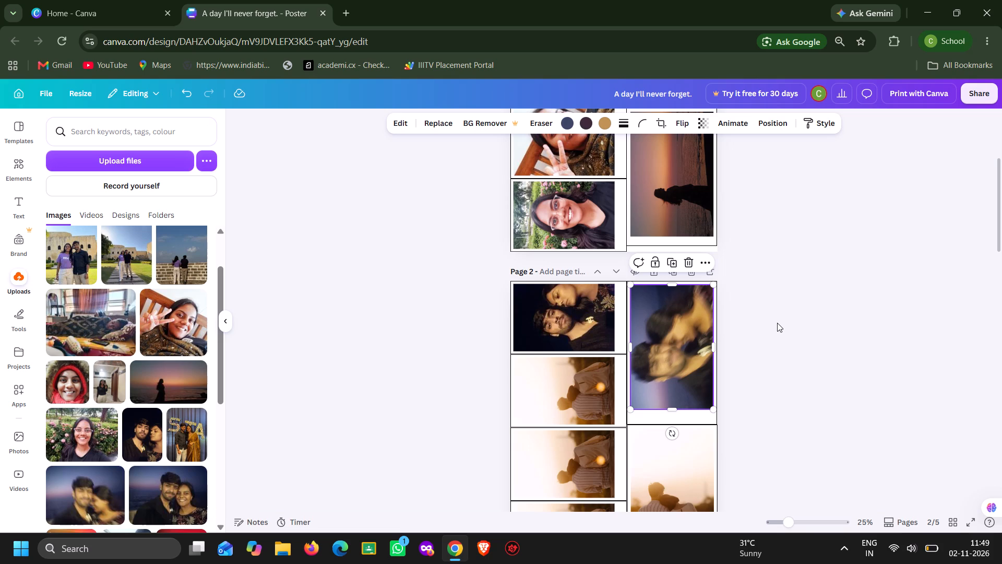
# Replace the placeholder couple photo in page 2's lower portrait frame with the uploaded sharp couple selfie at dusk.
pyautogui.scroll(-1, 931, 260)
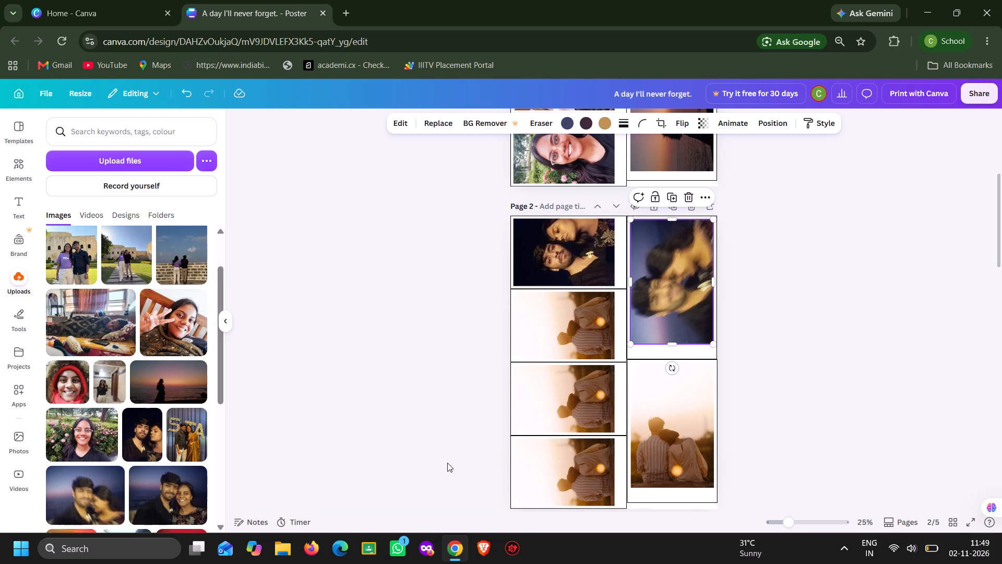
pyautogui.moveTo(149, 495); pyautogui.dragTo(153, 493)
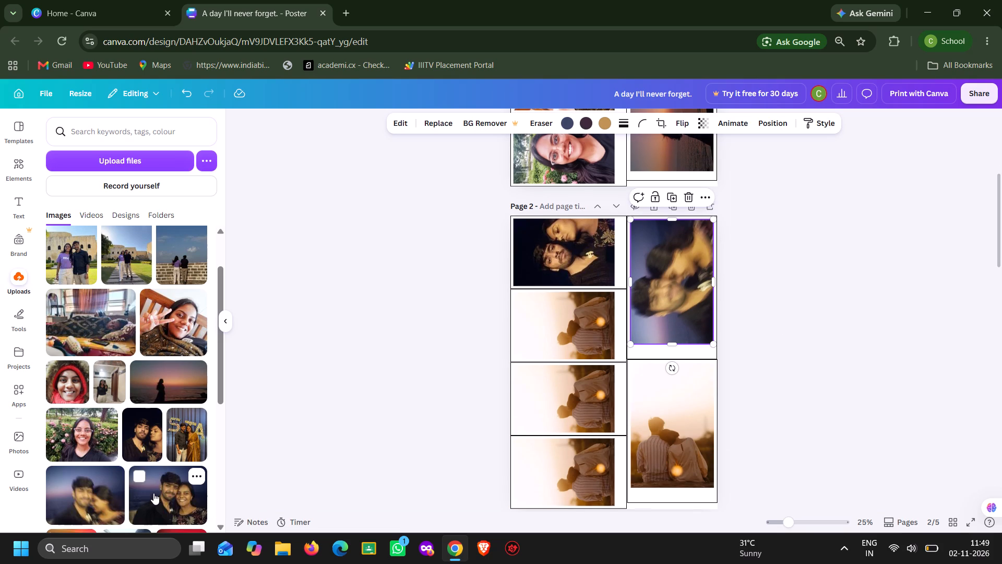
pyautogui.moveTo(153, 493); pyautogui.dragTo(643, 422)
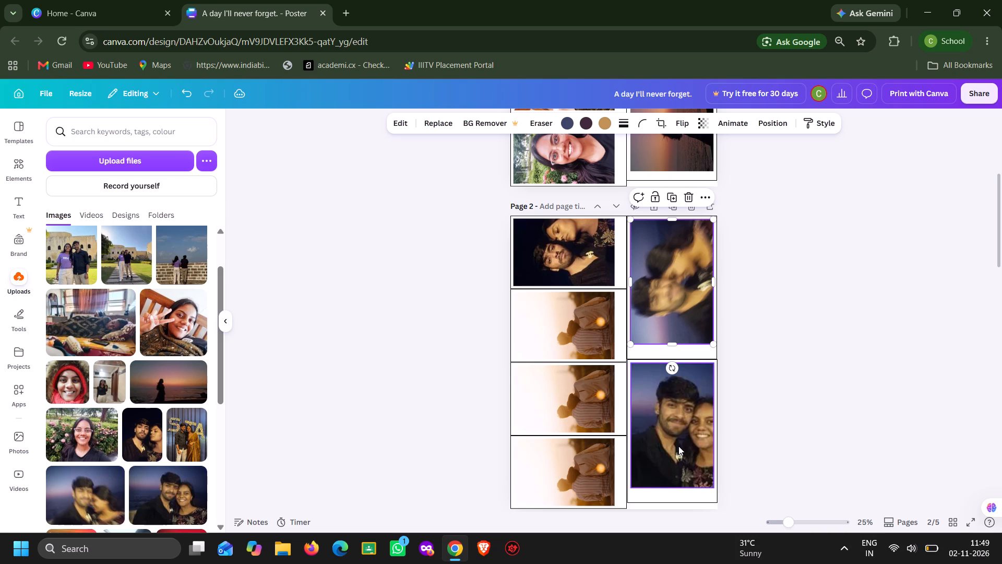
# Rotate the dusk couple selfie to -90° inside its crop, then scale it down and reposition it to show both faces.
pyautogui.doubleClick(678, 446)
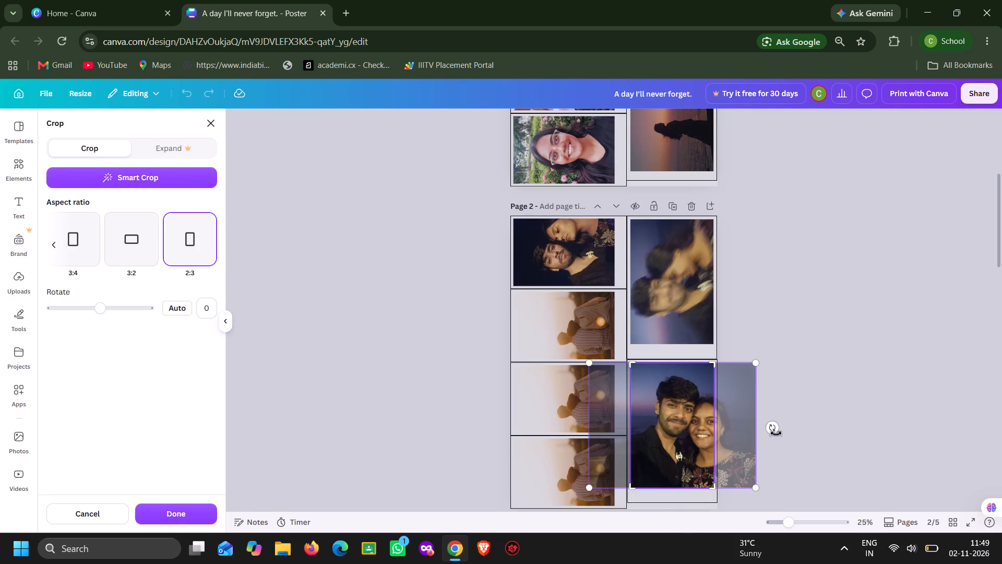
pyautogui.moveTo(776, 433); pyautogui.dragTo(696, 340)
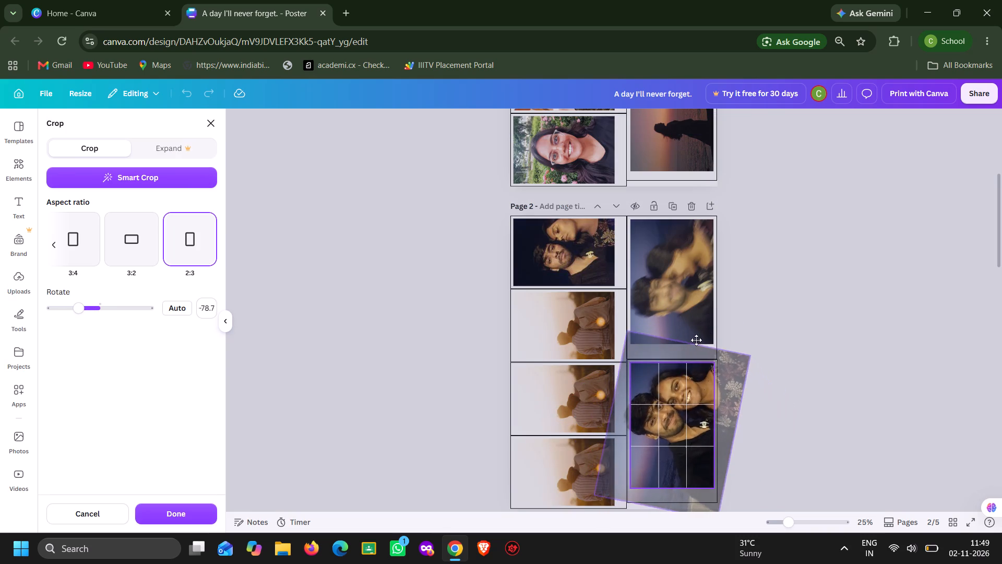
pyautogui.moveTo(696, 340); pyautogui.dragTo(679, 350)
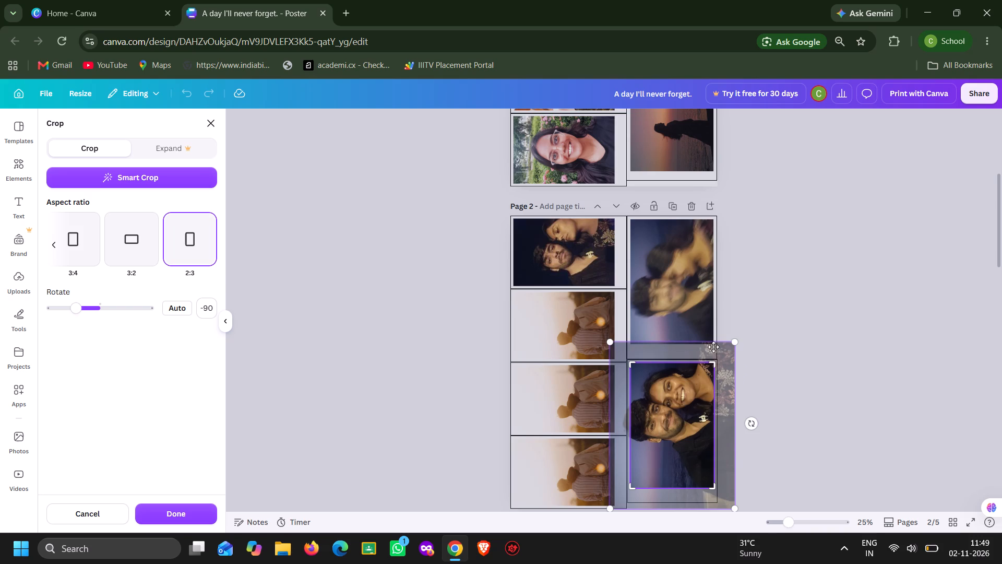
pyautogui.moveTo(732, 343); pyautogui.dragTo(701, 362)
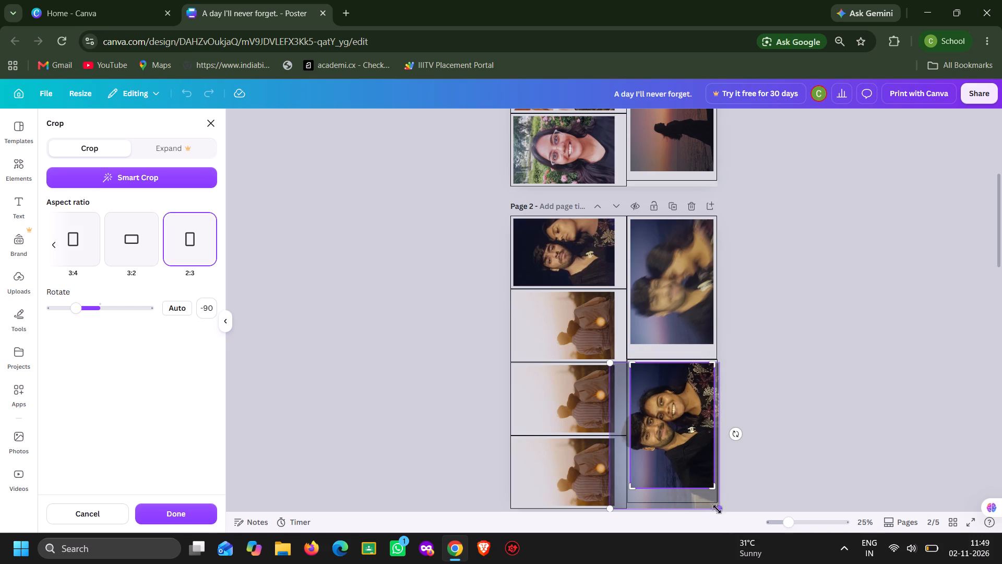
pyautogui.moveTo(714, 509); pyautogui.dragTo(709, 498)
pyautogui.moveTo(607, 506); pyautogui.dragTo(617, 506)
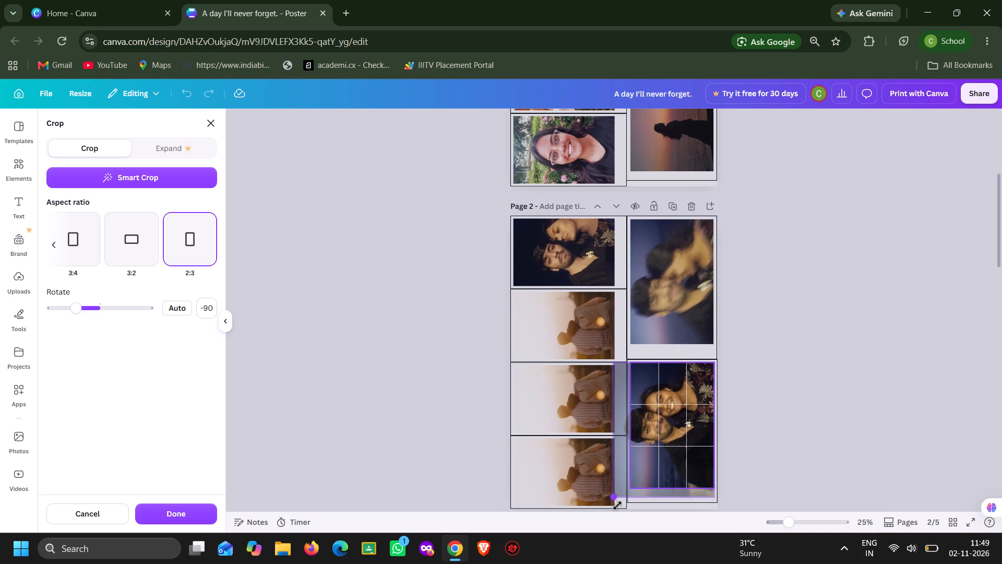
pyautogui.moveTo(617, 506); pyautogui.dragTo(629, 502)
pyautogui.moveTo(661, 429); pyautogui.dragTo(661, 454)
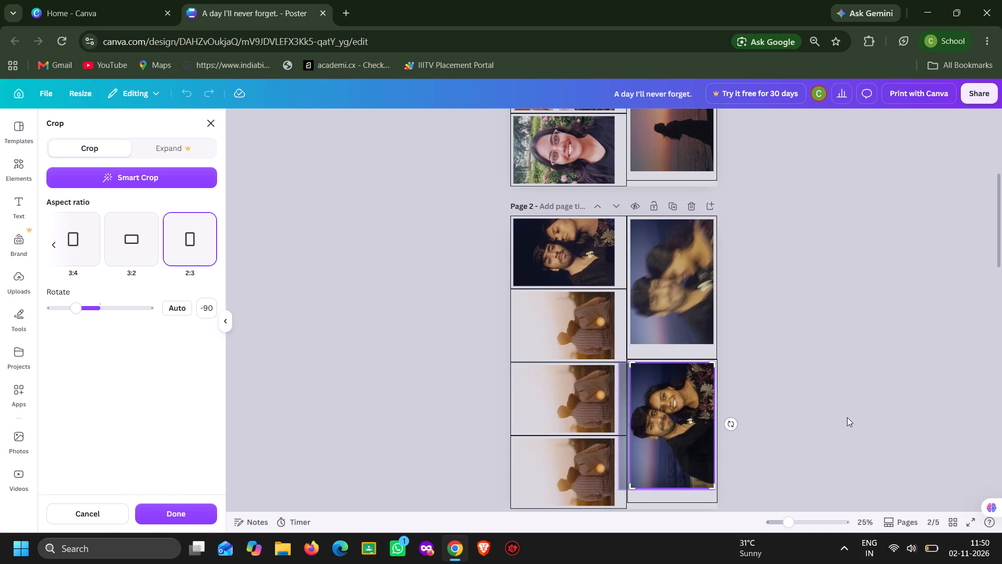
pyautogui.click(847, 417)
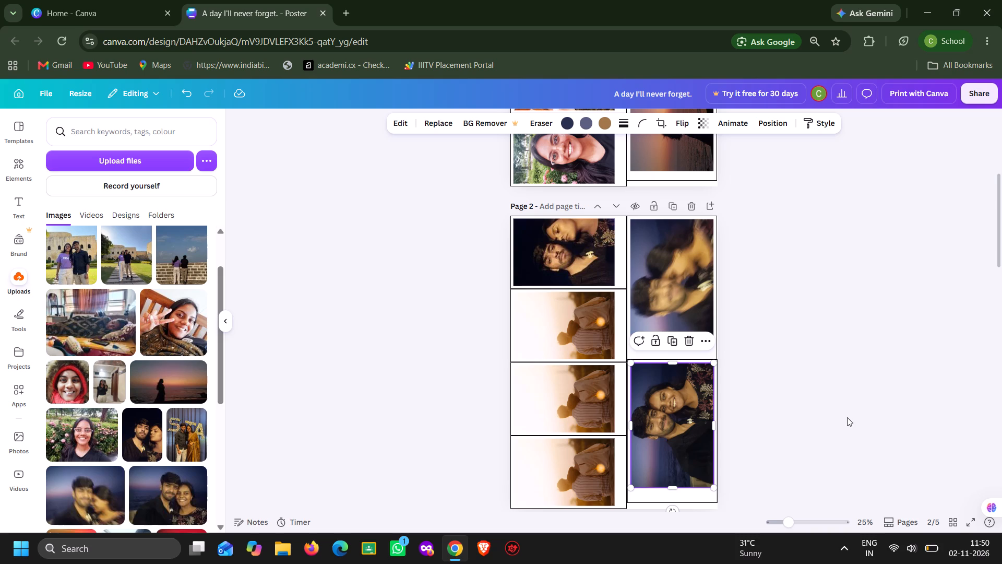
# Move both photos in page 2's portrait polaroid frames slightly down, keeping them horizontally aligned with each other.
pyautogui.moveTo(672, 416); pyautogui.dragTo(671, 422)
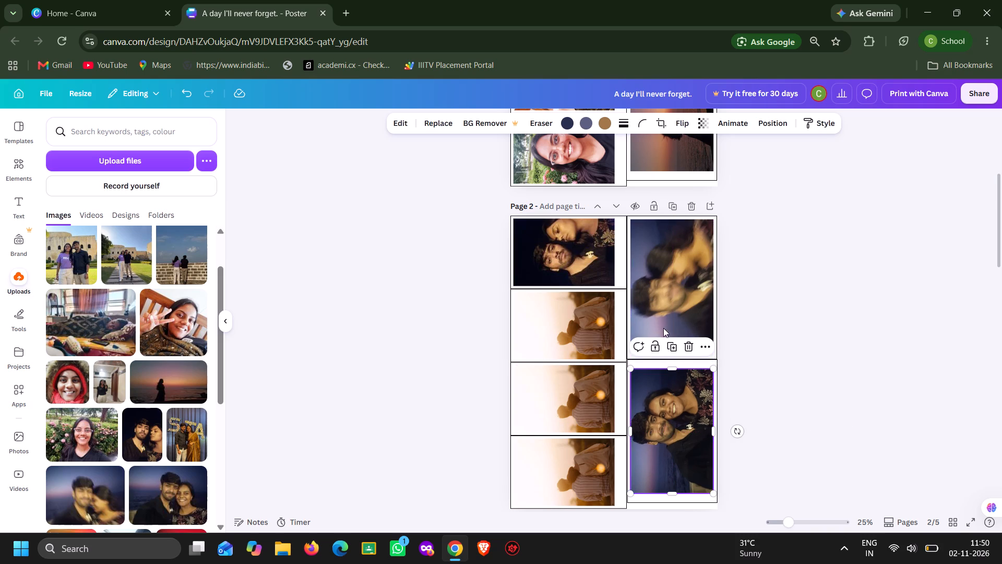
pyautogui.click(662, 302)
pyautogui.moveTo(662, 302); pyautogui.dragTo(660, 311)
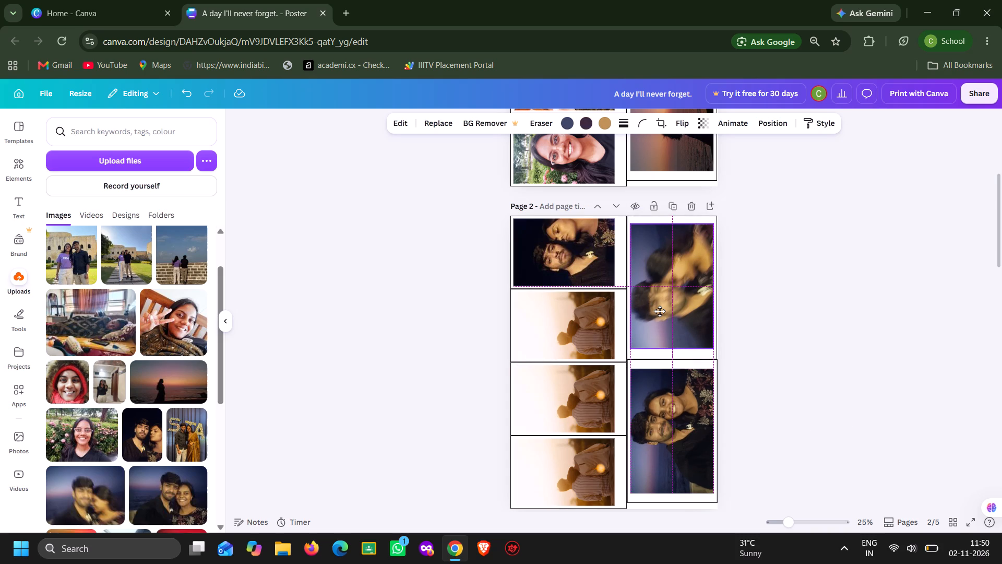
pyautogui.moveTo(660, 311); pyautogui.dragTo(662, 309)
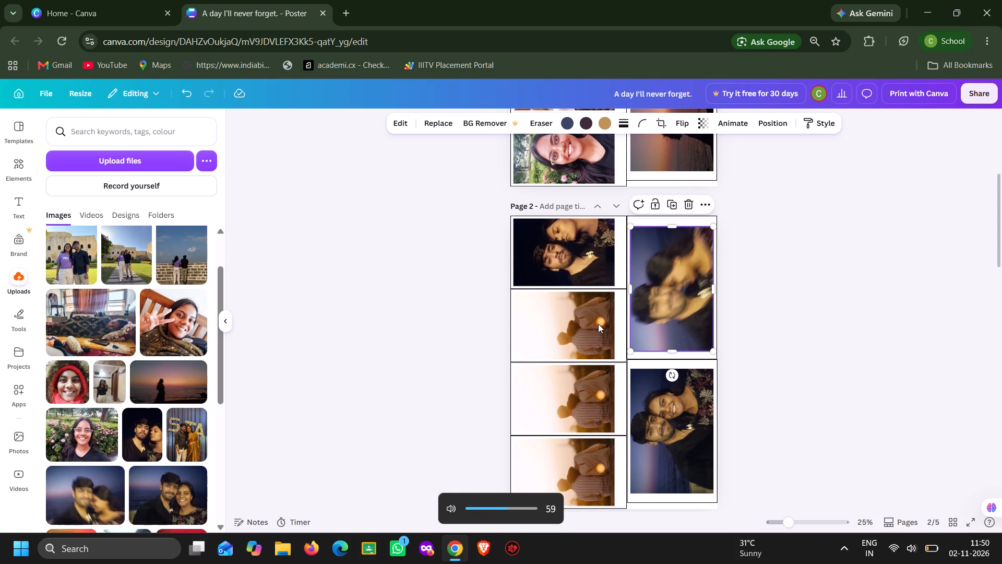
# Fill page 2's second to fourth landscape frames with the woman at the shrine, the tilted close-up selfie and the red-lit couple facing the shrine.
pyautogui.scroll(-1, 392, 328)
pyautogui.scroll(-1, 82, 390)
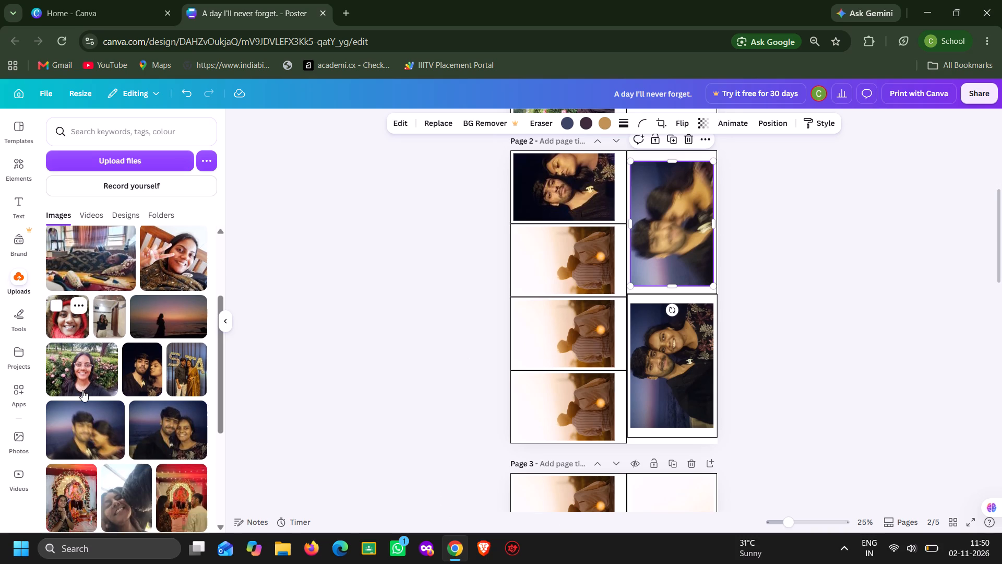
pyautogui.scroll(-1, 82, 390)
pyautogui.moveTo(70, 450); pyautogui.dragTo(330, 355)
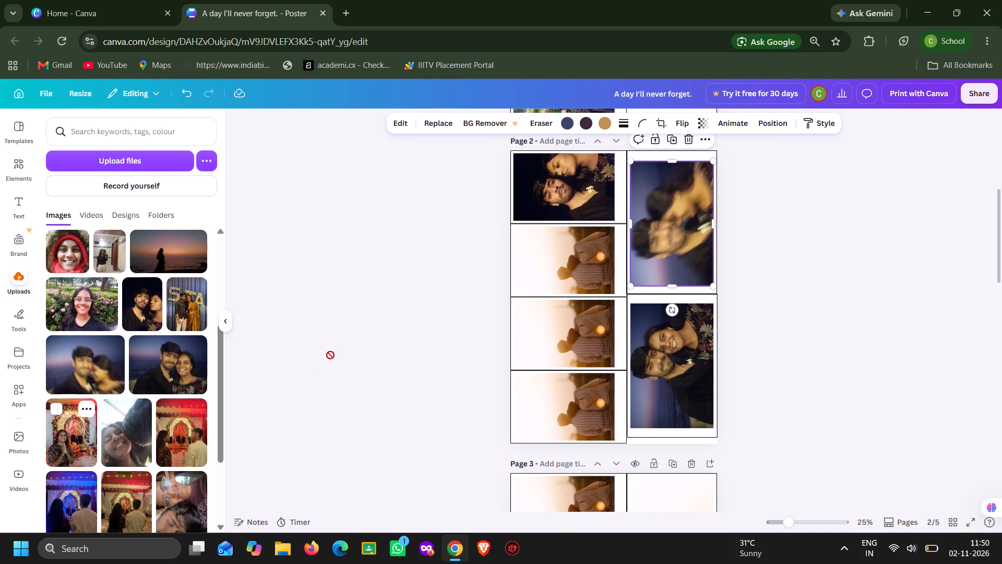
pyautogui.moveTo(330, 355); pyautogui.dragTo(546, 272)
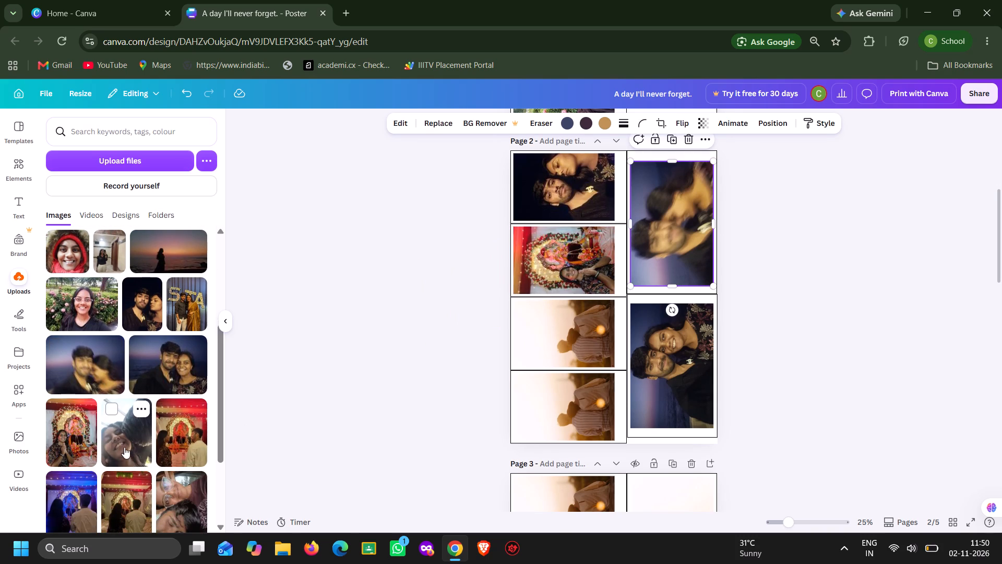
pyautogui.moveTo(124, 447); pyautogui.dragTo(536, 355)
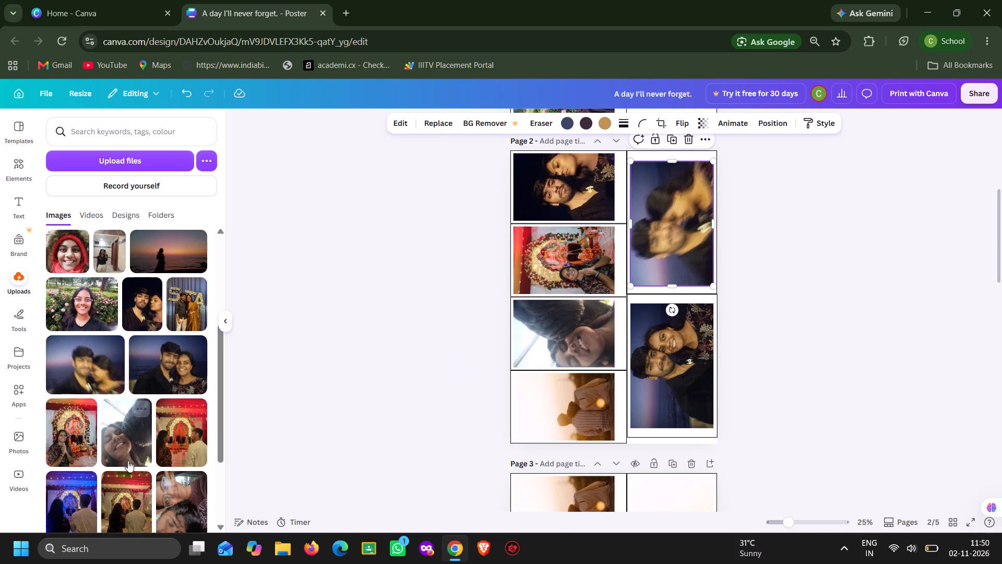
pyautogui.moveTo(168, 433); pyautogui.dragTo(541, 417)
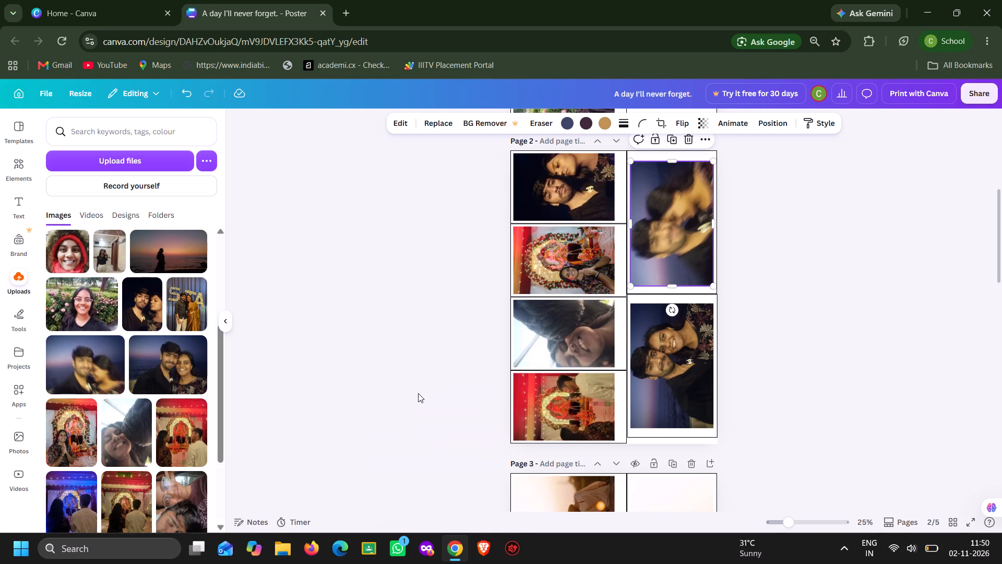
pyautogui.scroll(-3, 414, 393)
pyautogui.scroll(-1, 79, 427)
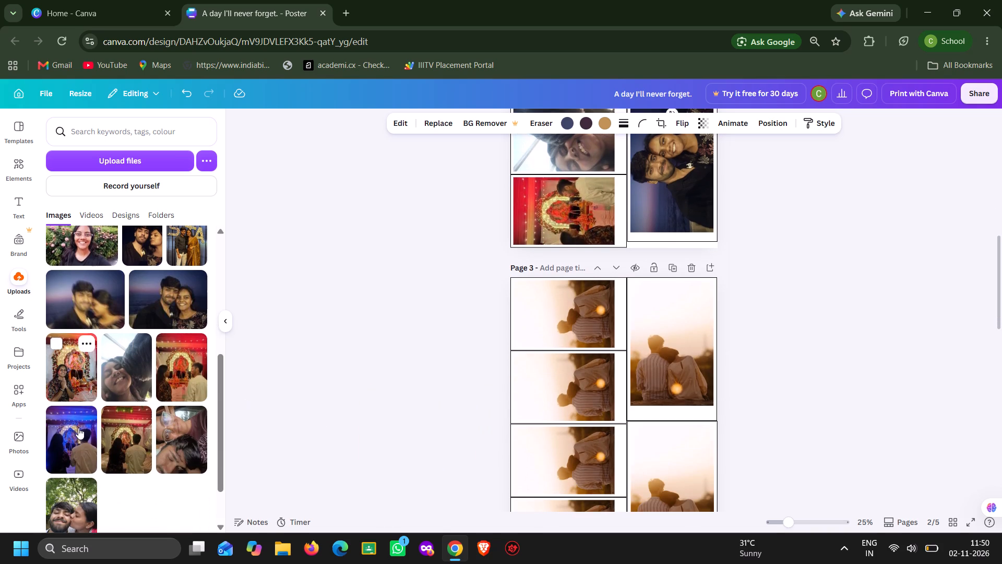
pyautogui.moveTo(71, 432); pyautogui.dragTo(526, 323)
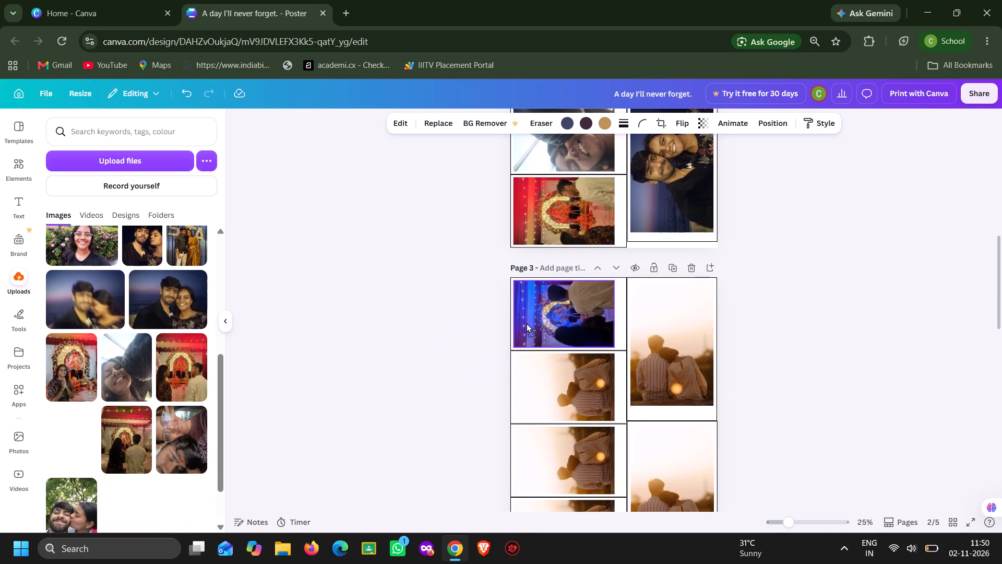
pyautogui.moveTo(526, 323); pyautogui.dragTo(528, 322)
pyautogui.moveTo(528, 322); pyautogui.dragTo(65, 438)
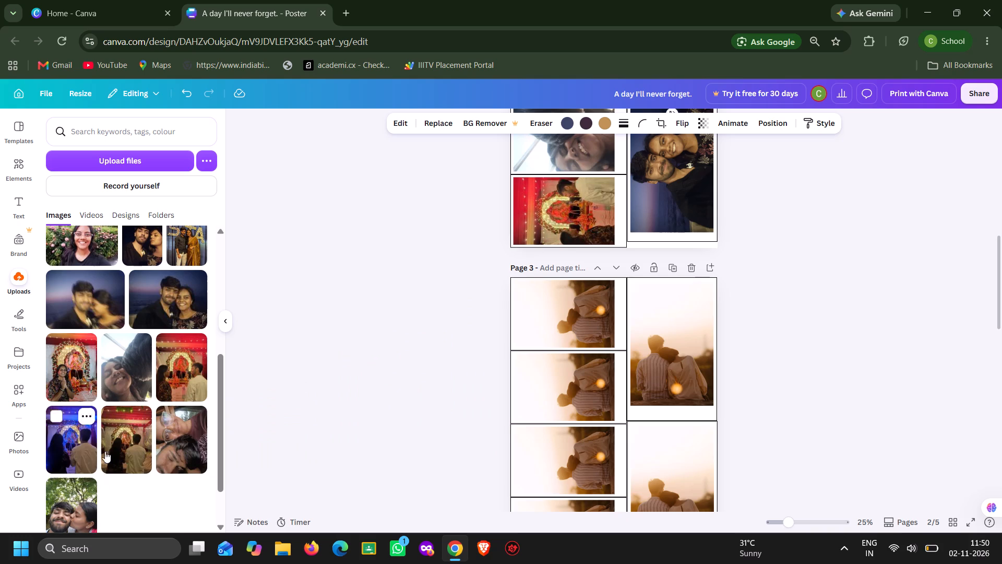
# Fill page 3's landscape frames in order with the green-and-red-lit shrine couple, upside-down face close-up, garden cheek kiss and window-side cheek kiss photos.
pyautogui.moveTo(109, 451); pyautogui.dragTo(531, 344)
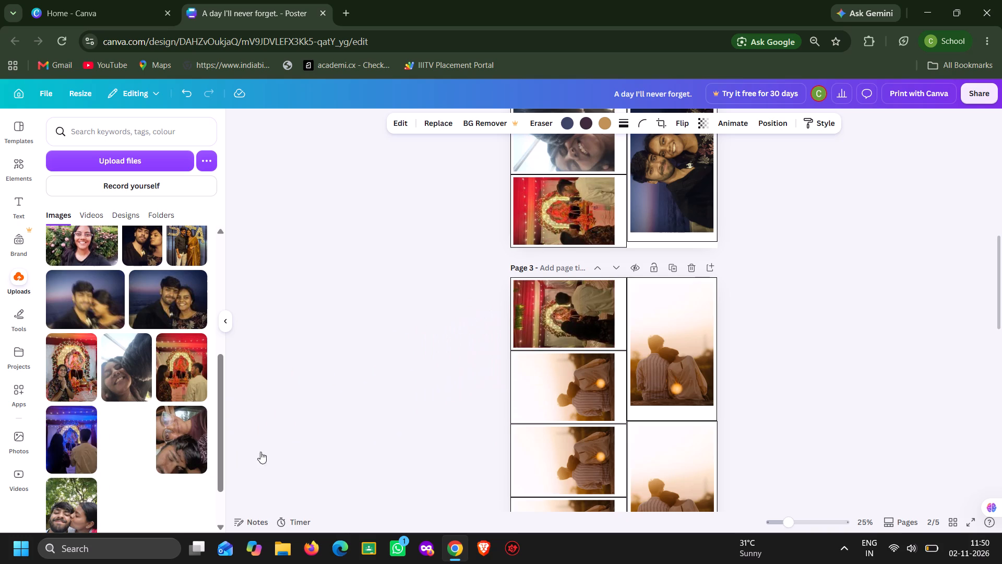
pyautogui.moveTo(180, 455); pyautogui.dragTo(550, 404)
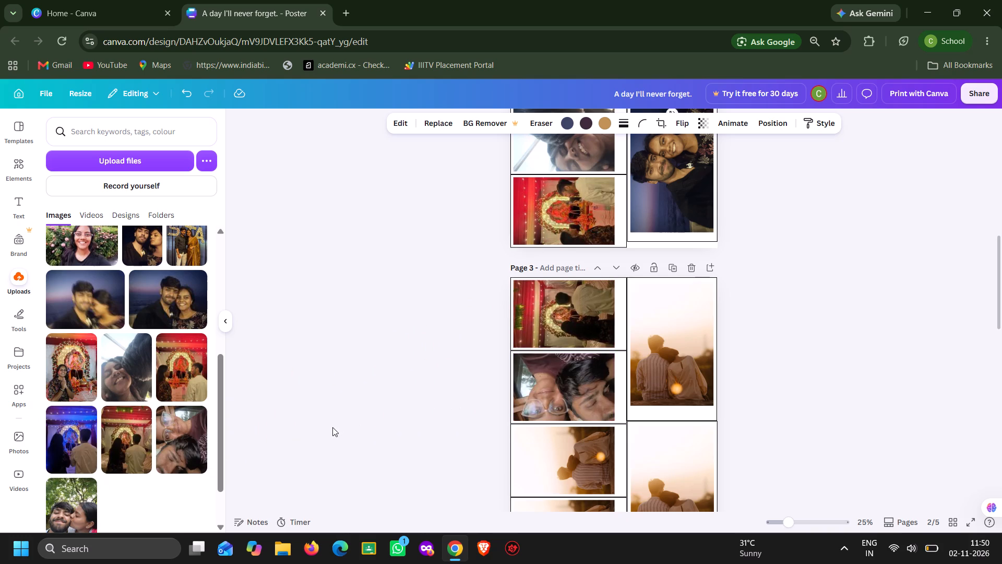
pyautogui.scroll(-1, 332, 427)
pyautogui.scroll(-1, 14, 479)
pyautogui.scroll(-1, 133, 457)
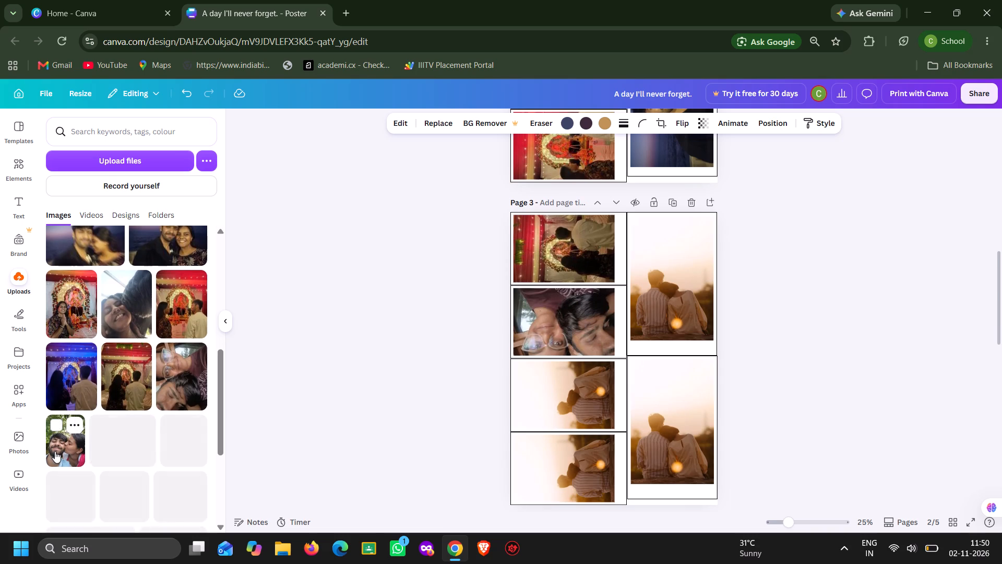
pyautogui.moveTo(55, 450); pyautogui.dragTo(545, 398)
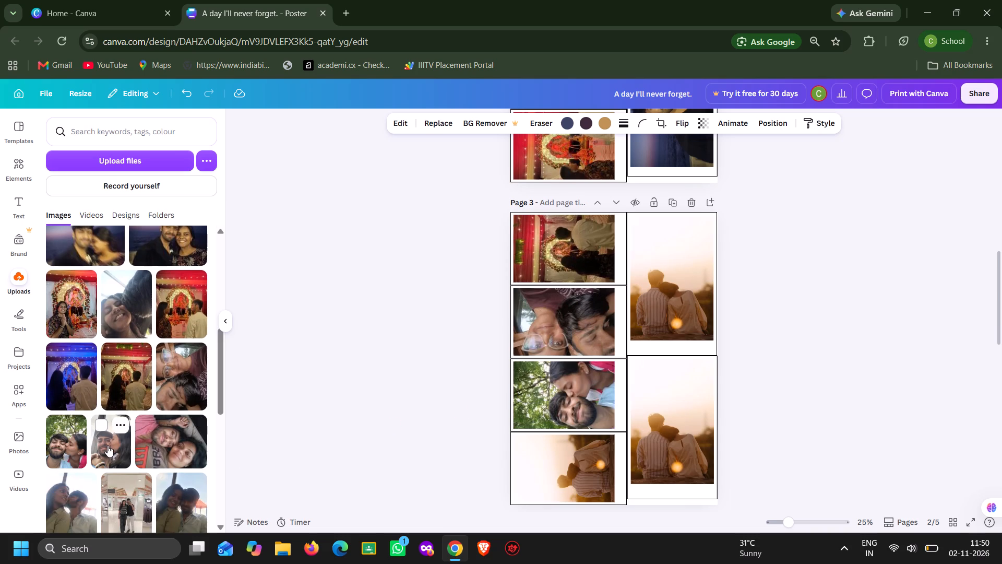
pyautogui.moveTo(108, 445); pyautogui.dragTo(554, 458)
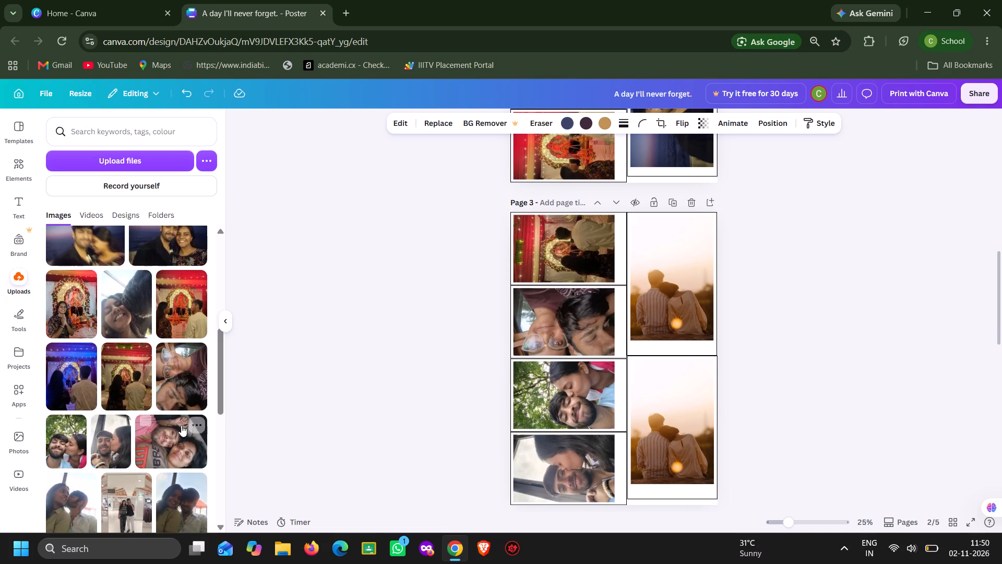
# Replace the placeholder in page 3's upper portrait frame with the sideways selfie of the couple lying down.
pyautogui.moveTo(160, 442); pyautogui.dragTo(652, 302)
# Rotate the lying-down couple selfie to -90° inside its crop on page 3 and scale it down to show both faces.
pyautogui.doubleClick(688, 307)
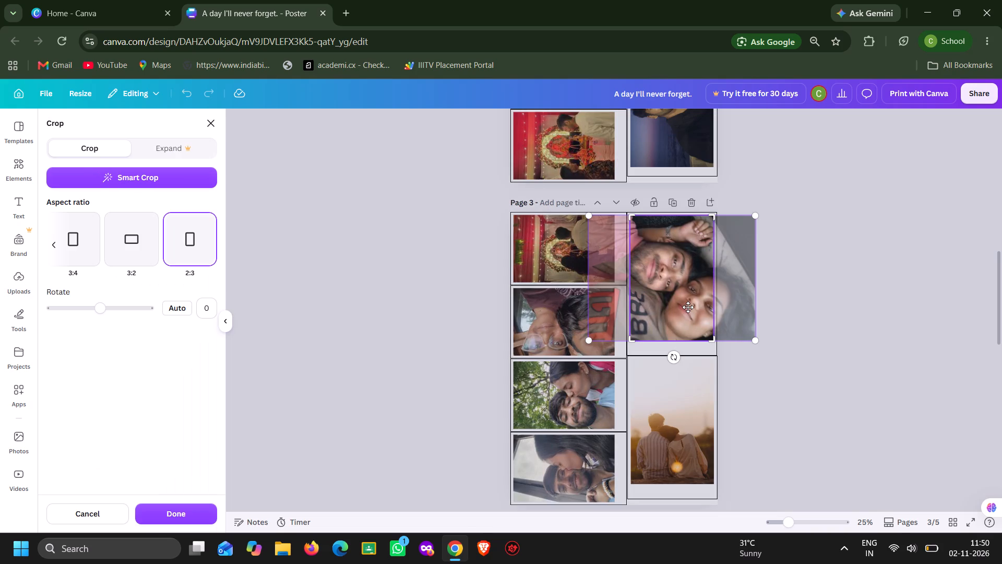
pyautogui.moveTo(675, 359); pyautogui.dragTo(736, 332)
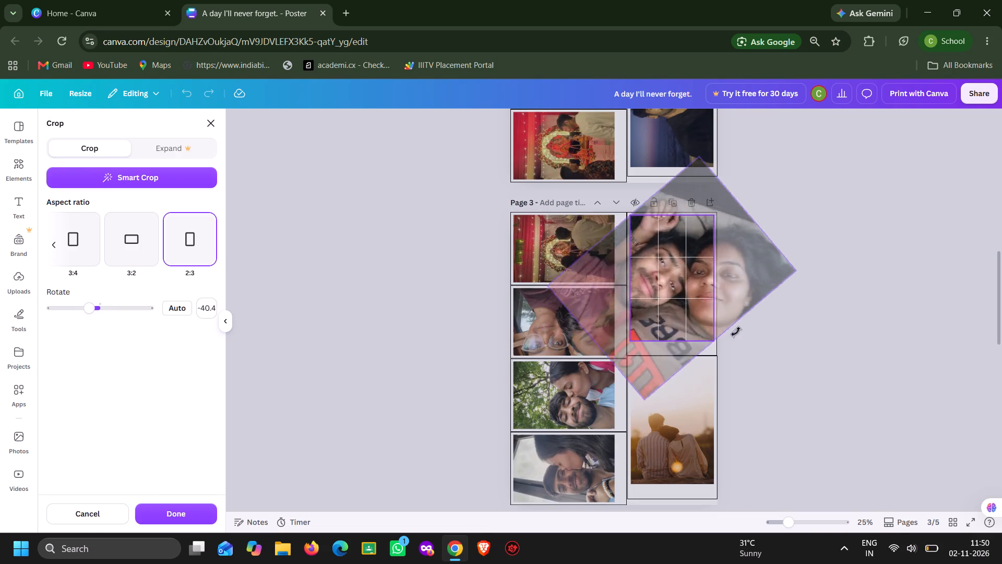
pyautogui.moveTo(736, 332); pyautogui.dragTo(766, 280)
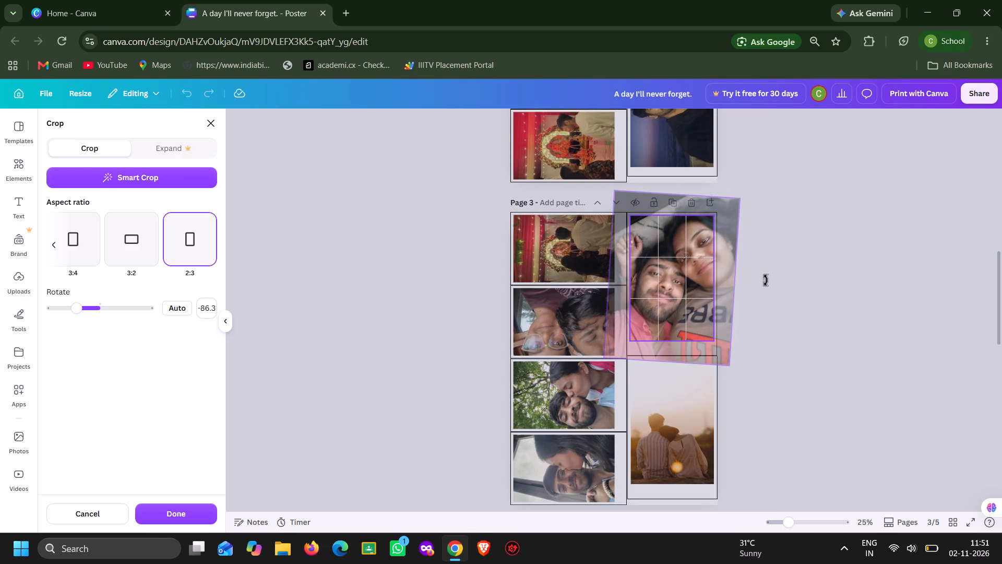
pyautogui.moveTo(766, 280); pyautogui.dragTo(757, 273)
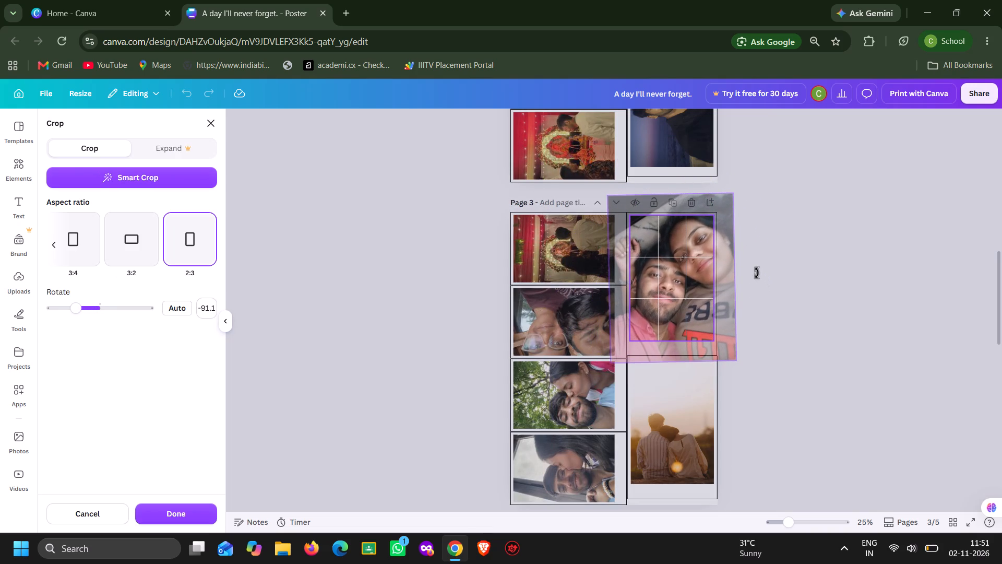
pyautogui.moveTo(757, 273); pyautogui.dragTo(757, 275)
pyautogui.moveTo(732, 360); pyautogui.dragTo(717, 347)
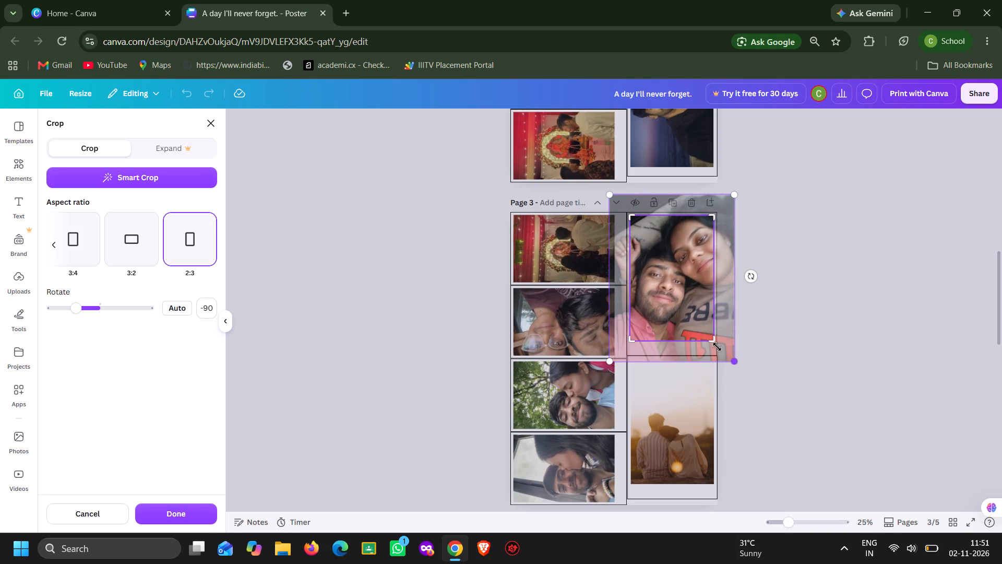
pyautogui.moveTo(717, 347); pyautogui.dragTo(707, 338)
pyautogui.moveTo(611, 198); pyautogui.dragTo(617, 207)
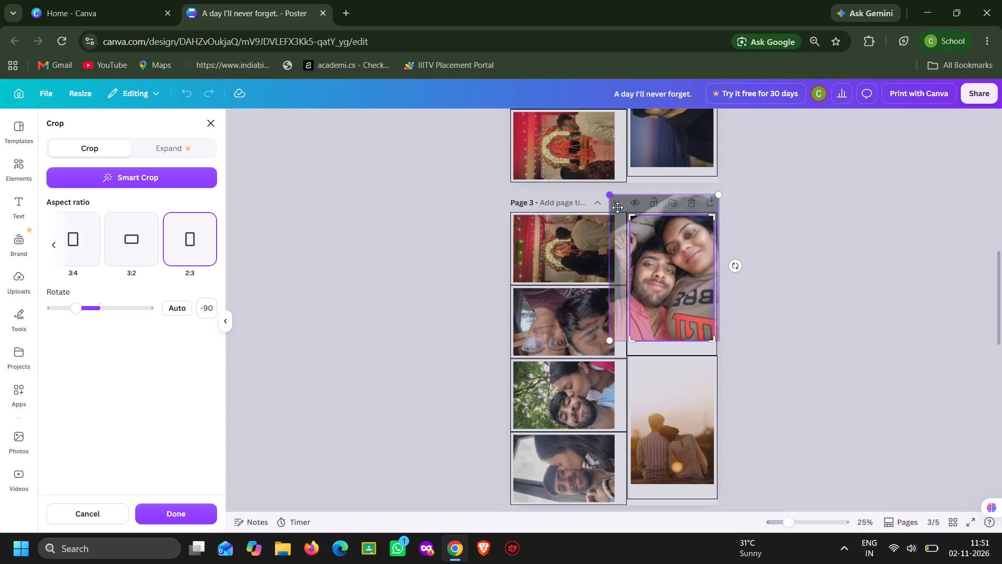
pyautogui.moveTo(617, 207); pyautogui.dragTo(634, 224)
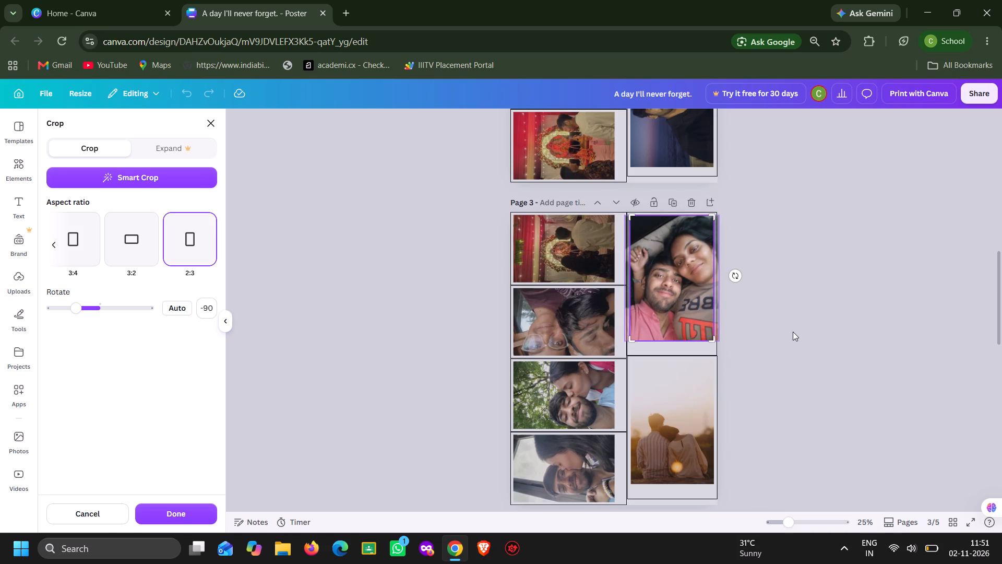
pyautogui.click(793, 332)
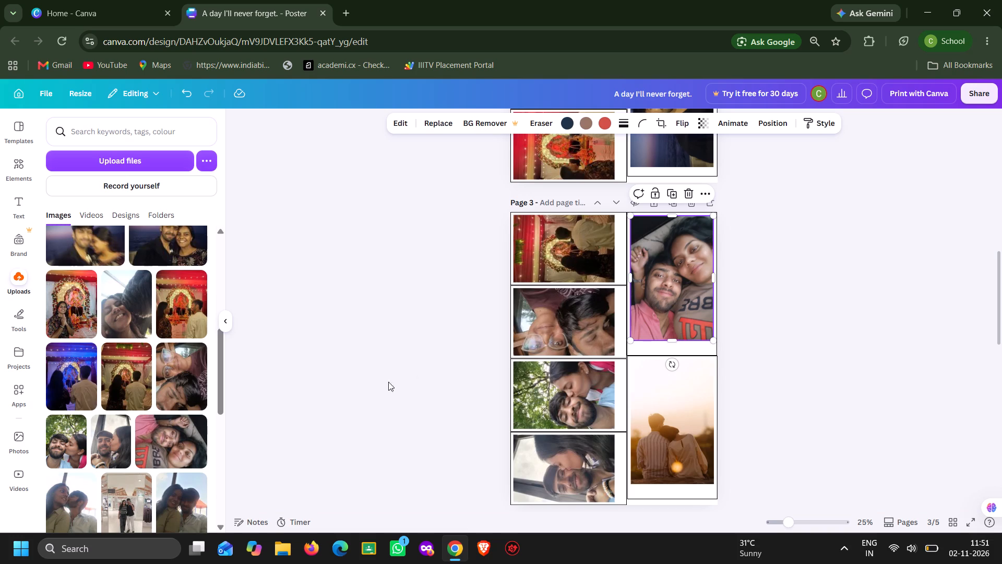
# Replace the placeholder in page 3's lower portrait frame with the uploaded photo of the couple kissing in green and white shirts.
pyautogui.scroll(-1, 160, 391)
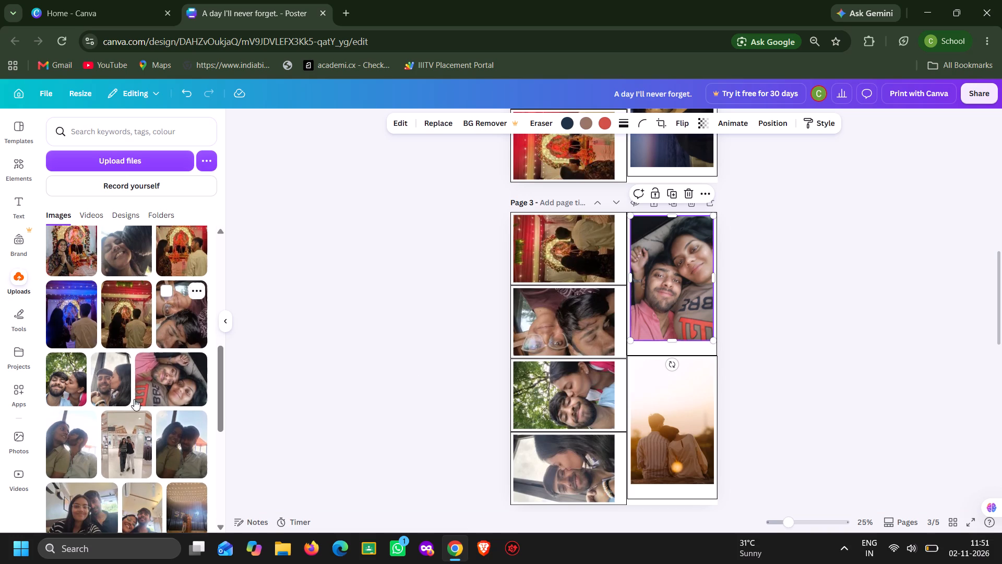
pyautogui.moveTo(57, 448); pyautogui.dragTo(641, 414)
# Fill page 4's top three landscape frames with the shopping-mall couple, the shaded couple selfie and the string-lit stage photo with large letters.
pyautogui.scroll(8, 393, 387)
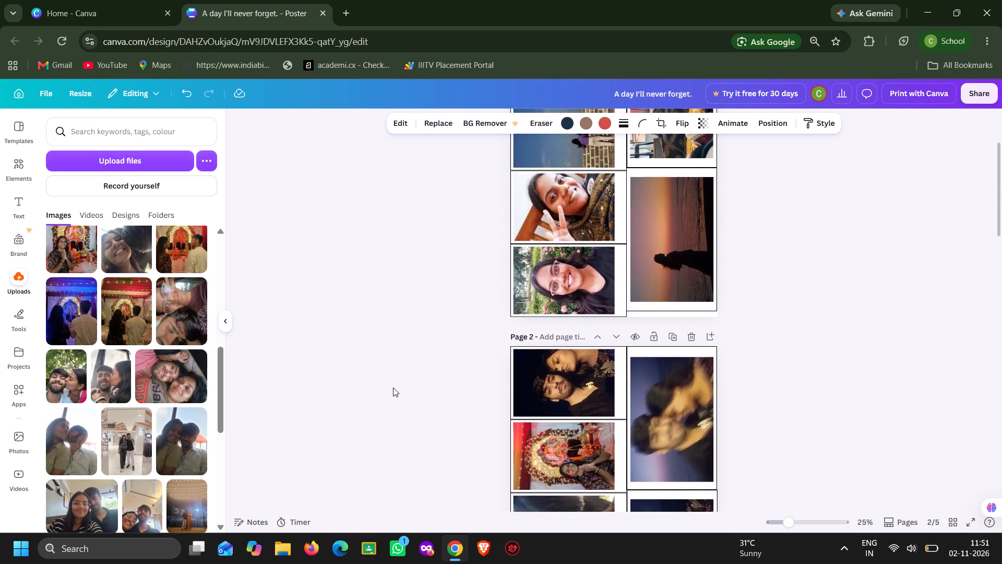
pyautogui.scroll(2, 393, 387)
pyautogui.scroll(-8, 393, 387)
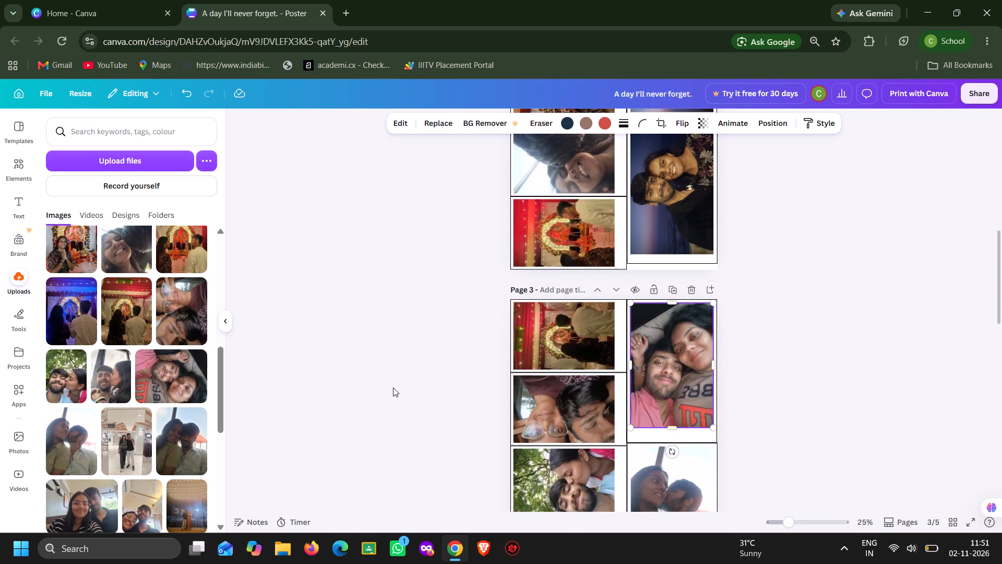
pyautogui.scroll(-3, 393, 387)
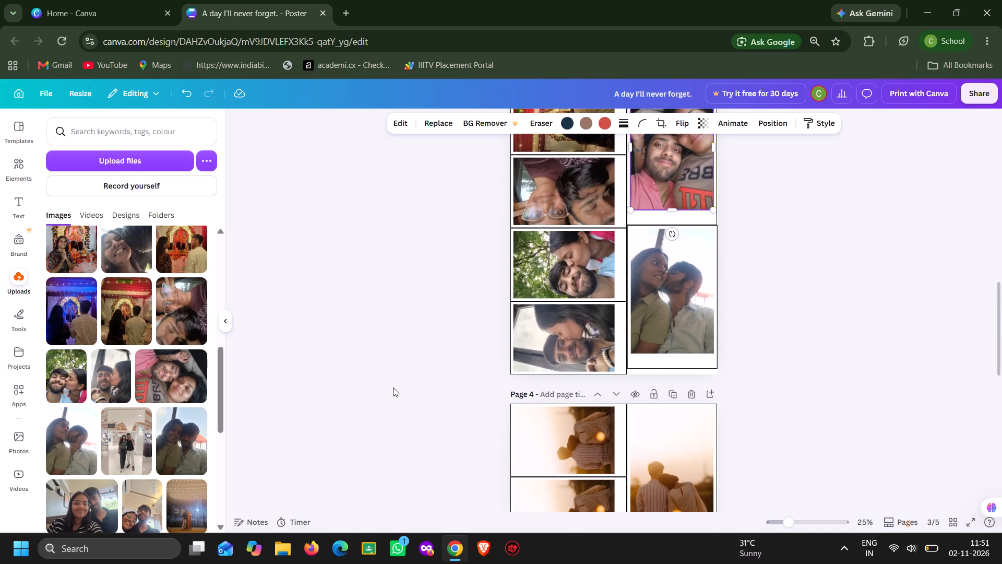
pyautogui.scroll(-2, 393, 387)
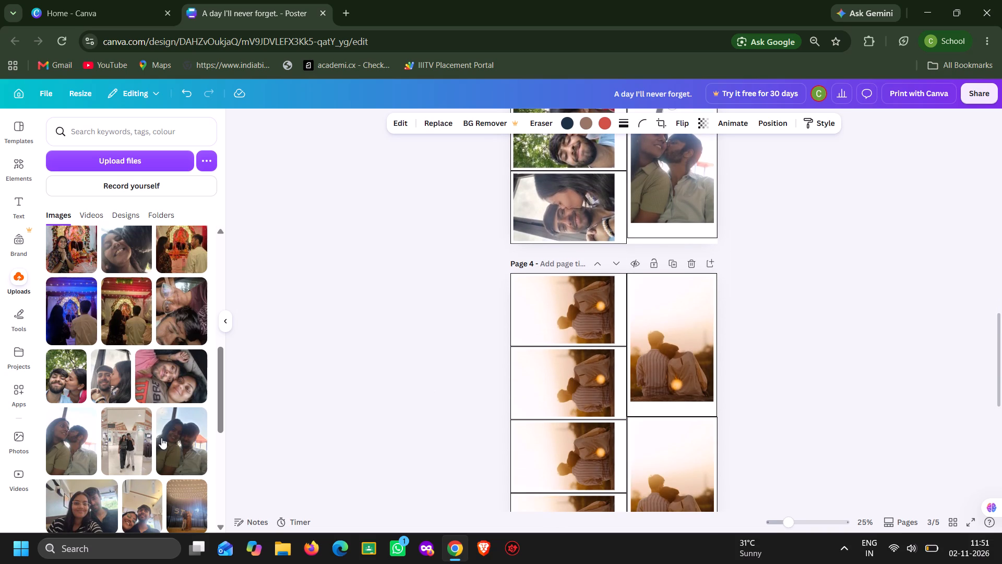
pyautogui.moveTo(118, 451); pyautogui.dragTo(557, 328)
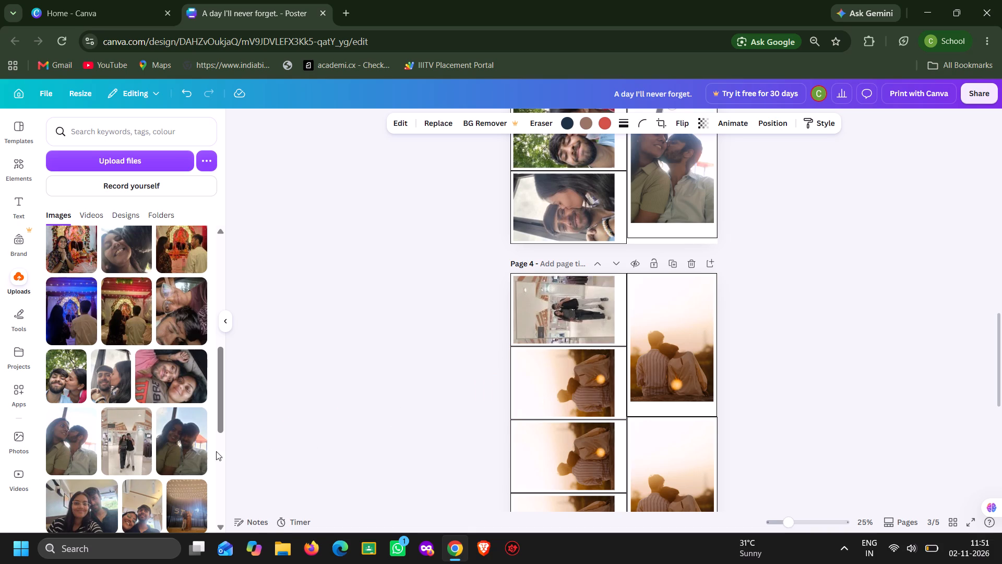
pyautogui.moveTo(179, 450); pyautogui.dragTo(519, 405)
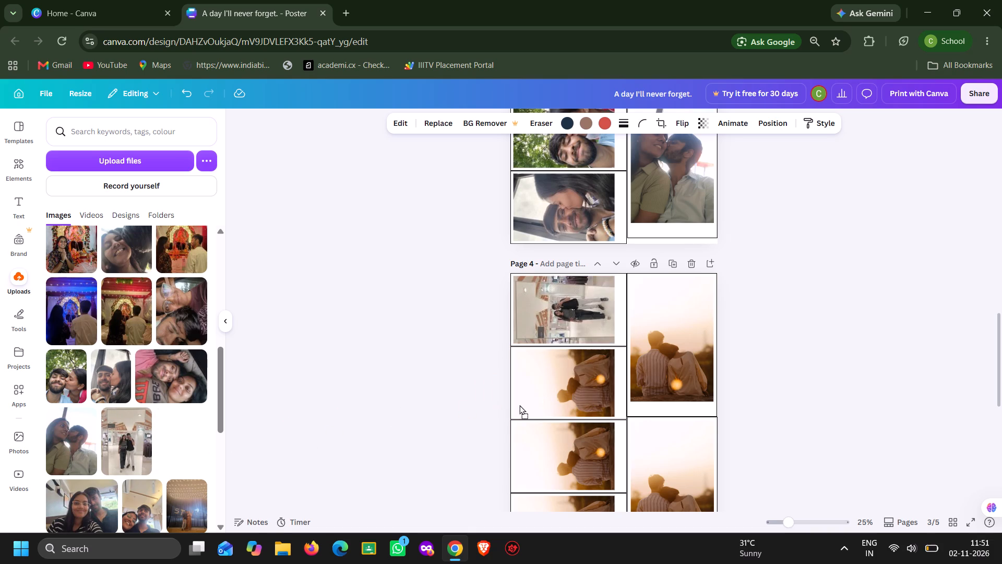
pyautogui.moveTo(519, 405); pyautogui.dragTo(544, 397)
pyautogui.scroll(-2, 157, 443)
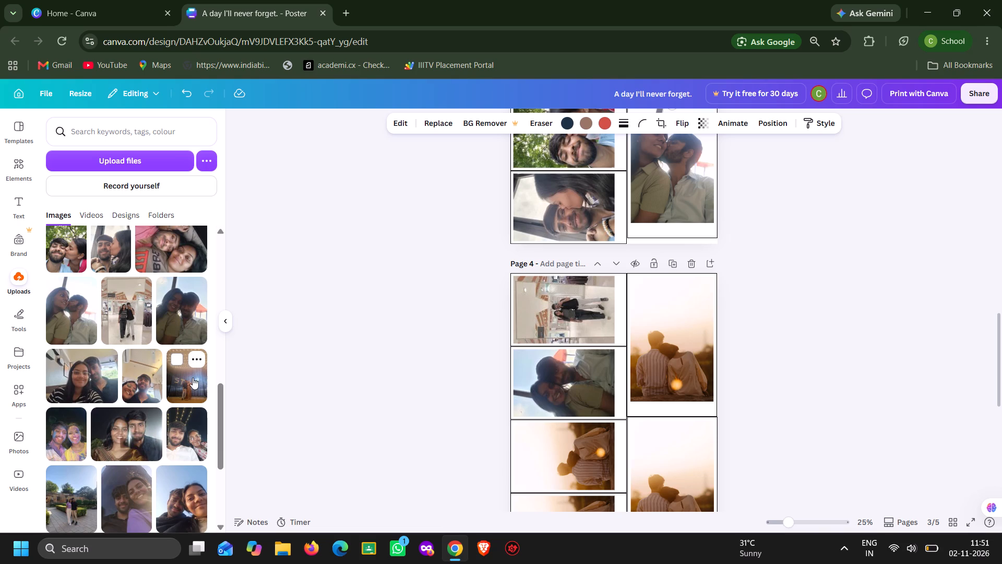
pyautogui.moveTo(193, 378); pyautogui.dragTo(541, 455)
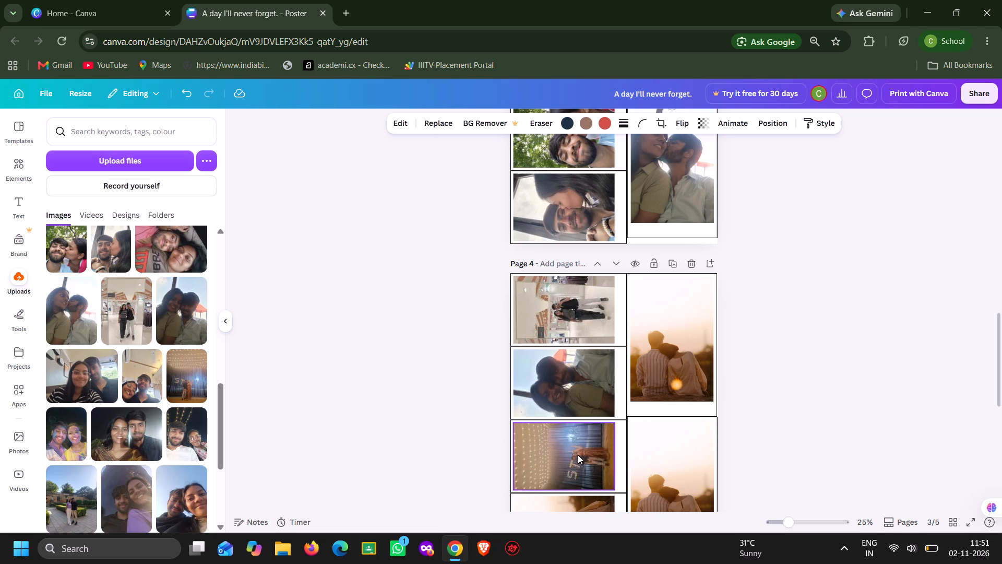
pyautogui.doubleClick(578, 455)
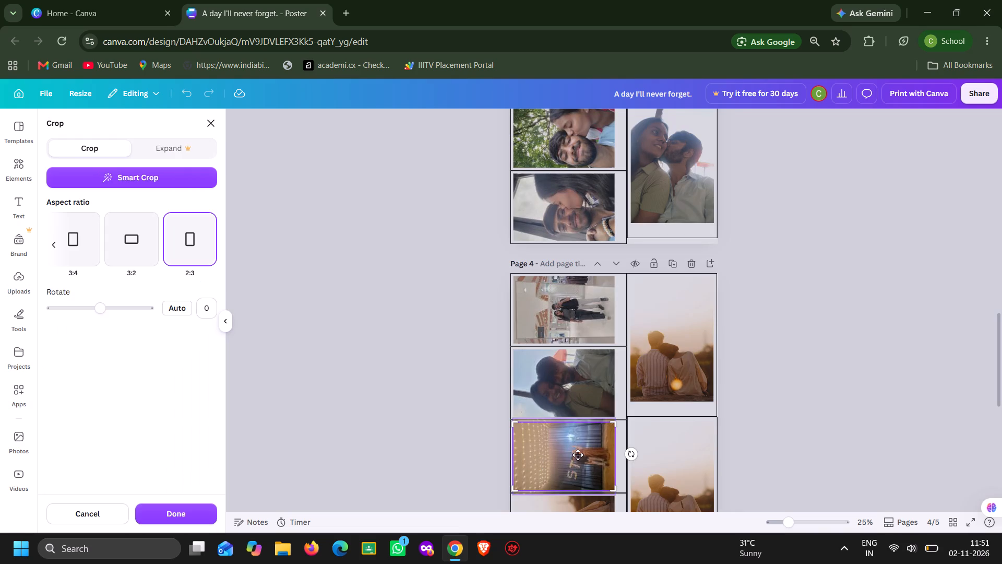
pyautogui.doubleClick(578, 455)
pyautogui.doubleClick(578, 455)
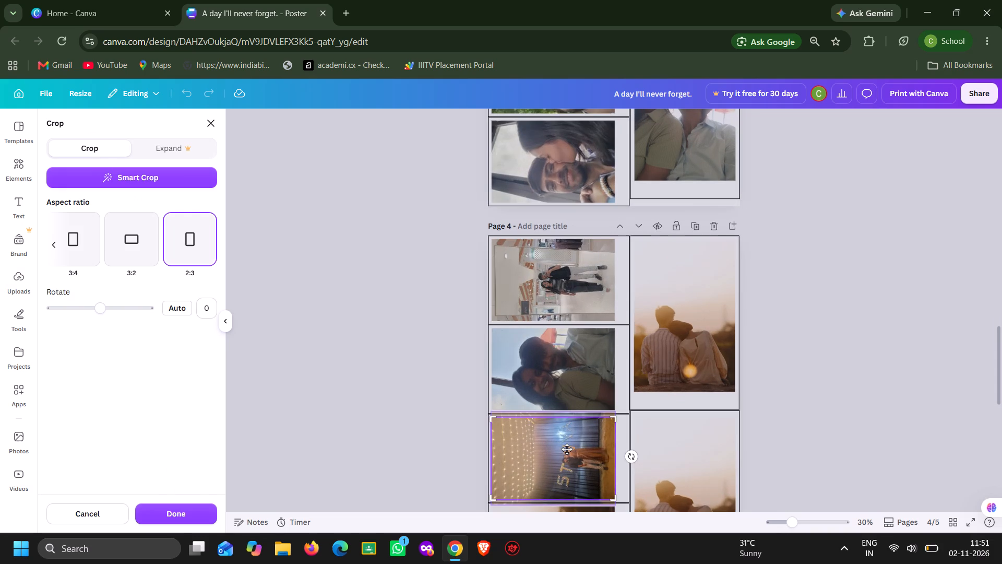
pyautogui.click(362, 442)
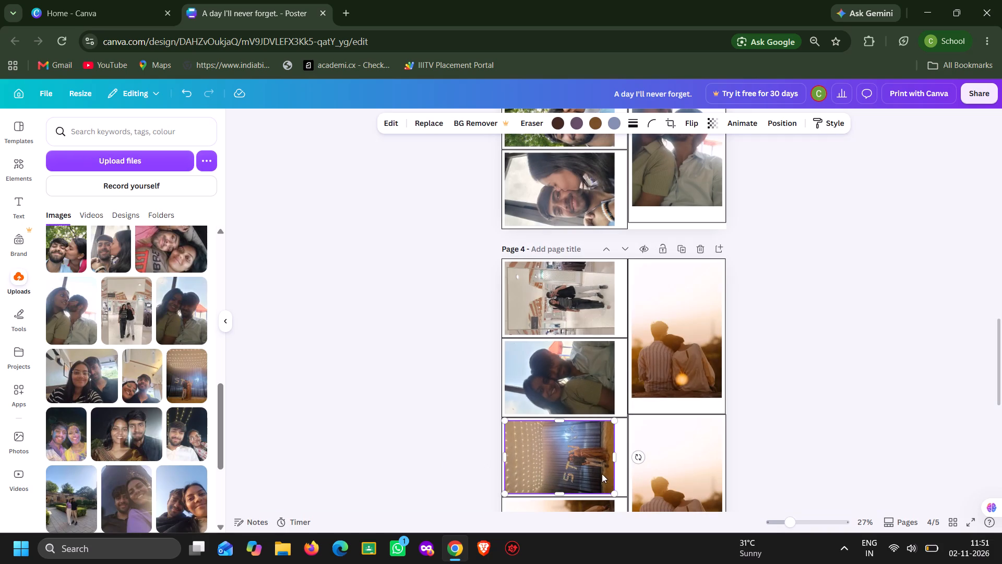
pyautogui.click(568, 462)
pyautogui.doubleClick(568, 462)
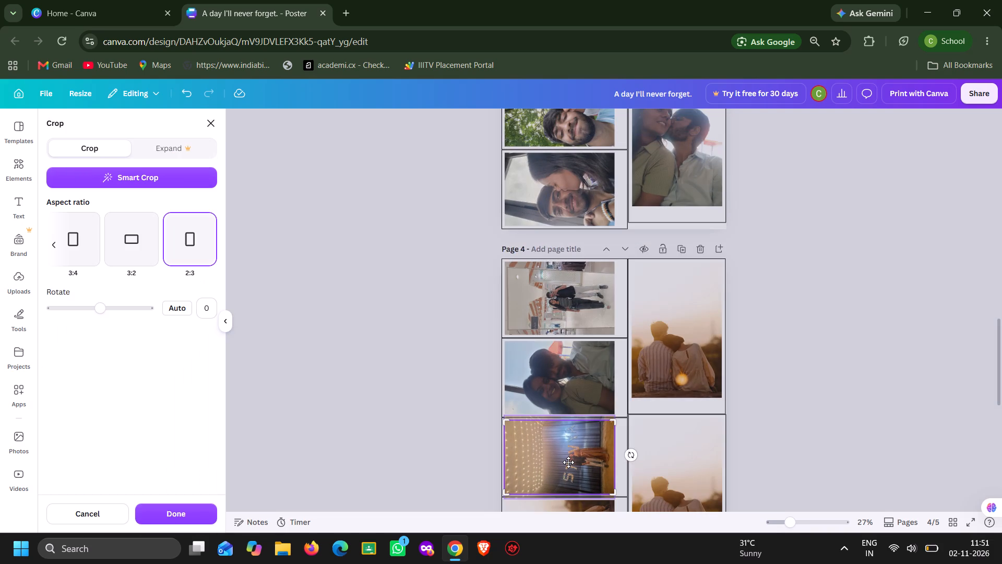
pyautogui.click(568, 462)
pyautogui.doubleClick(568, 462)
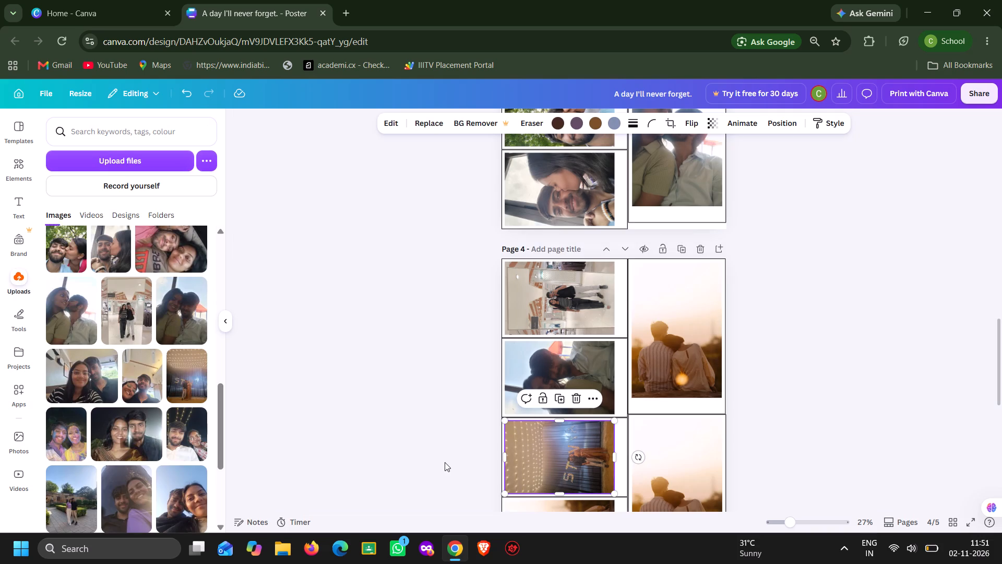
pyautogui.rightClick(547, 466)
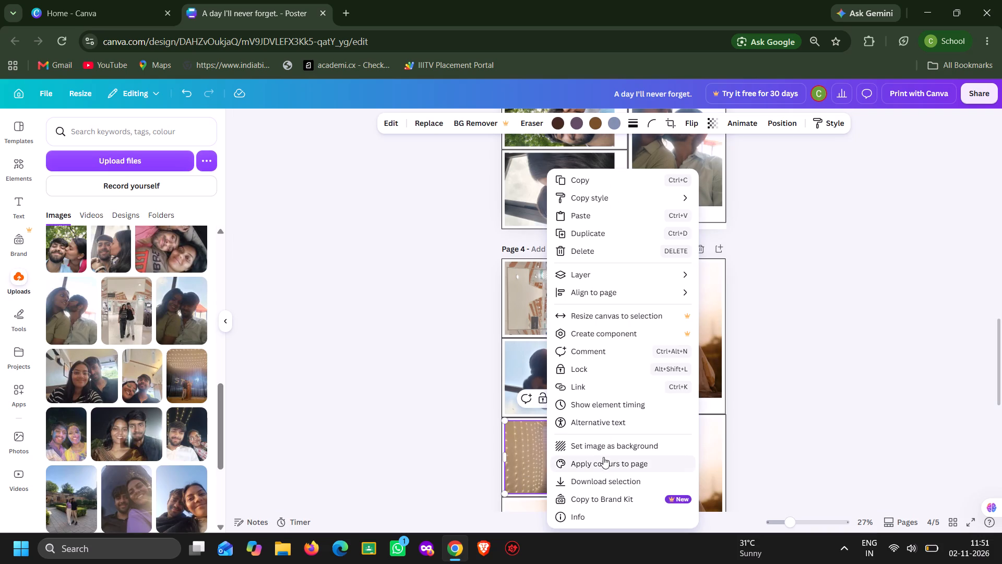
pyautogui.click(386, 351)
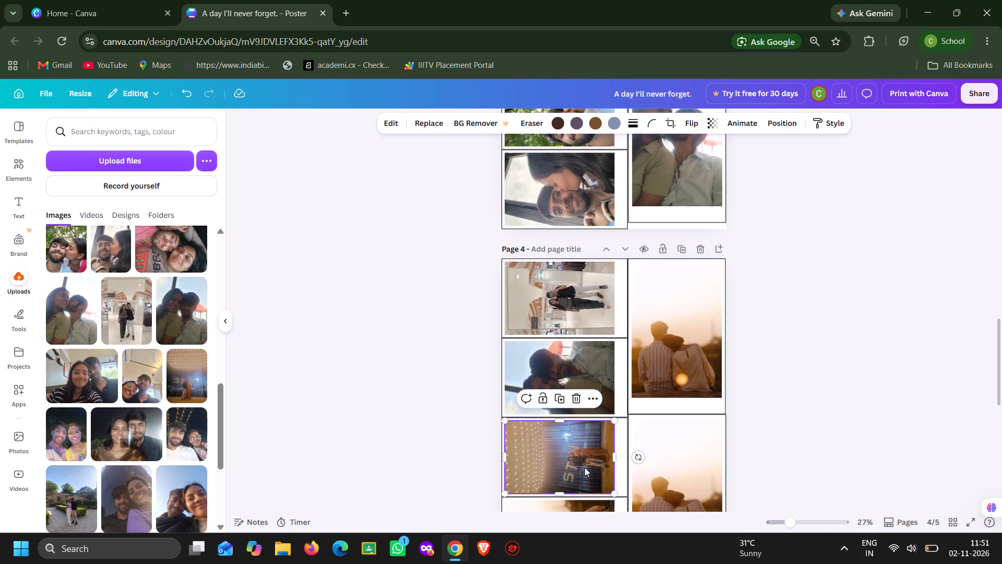
# Enlarge the string-lit stage photo inside its crop on page 4 and reposition it so the standing couple fills the frame.
pyautogui.doubleClick(577, 466)
pyautogui.click(577, 466)
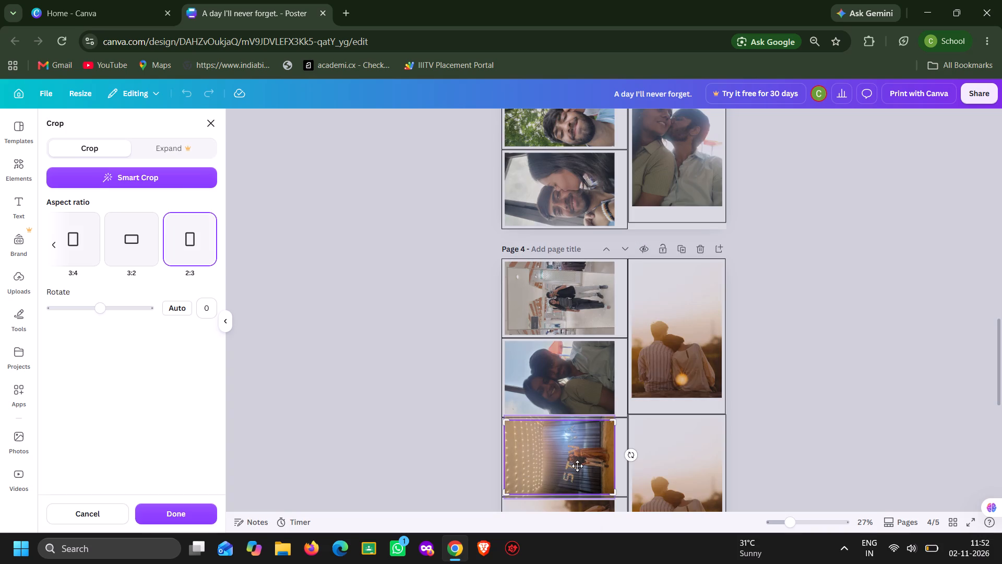
pyautogui.moveTo(628, 456); pyautogui.dragTo(634, 422)
pyautogui.moveTo(658, 478); pyautogui.dragTo(701, 484)
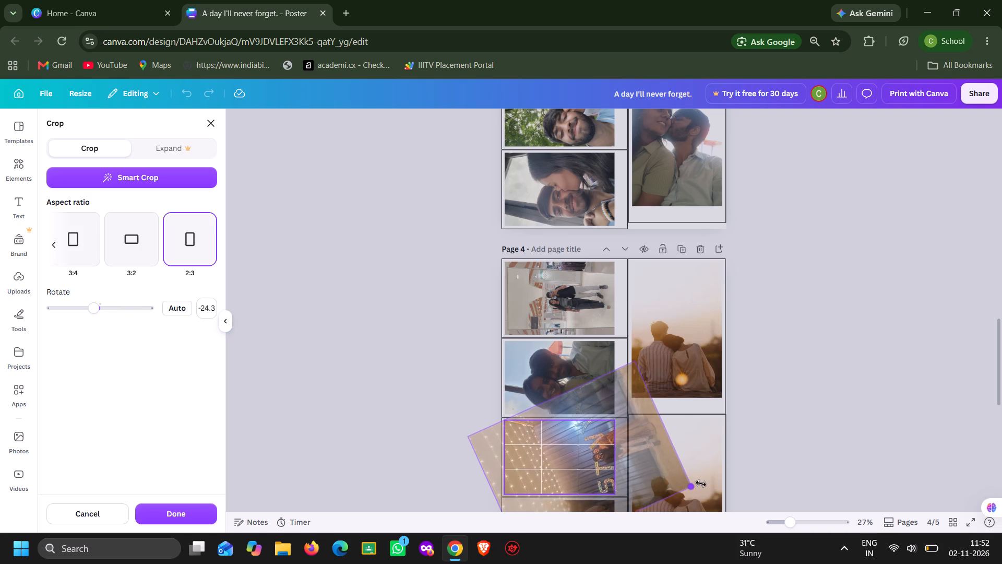
pyautogui.moveTo(701, 484); pyautogui.dragTo(702, 484)
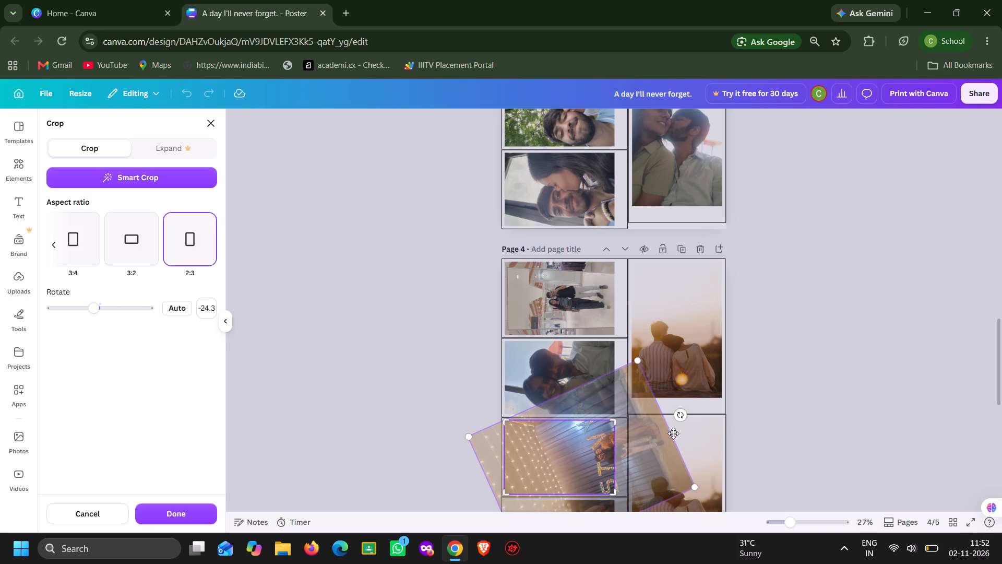
pyautogui.moveTo(682, 417); pyautogui.dragTo(683, 463)
pyautogui.moveTo(626, 466); pyautogui.dragTo(559, 457)
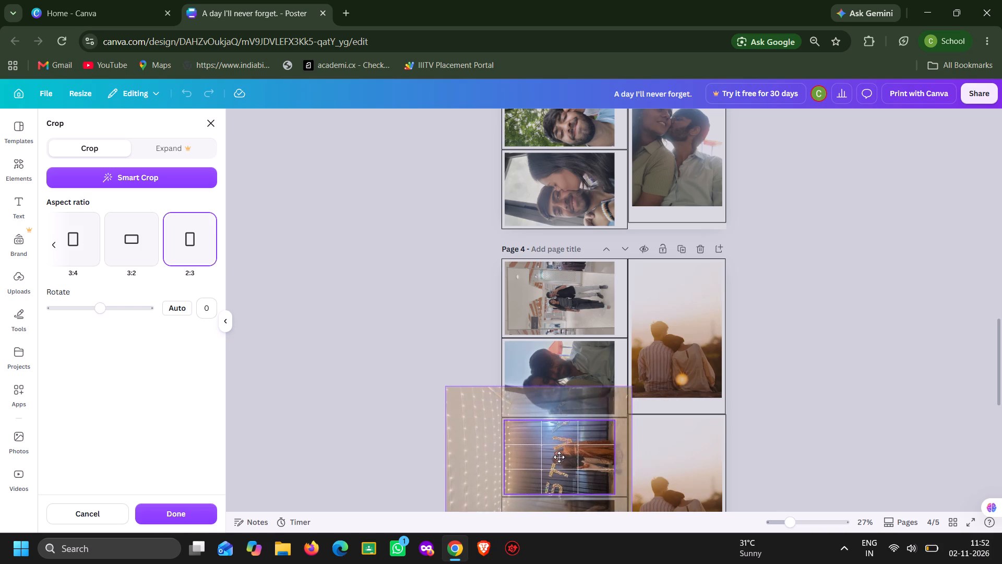
pyautogui.moveTo(559, 457); pyautogui.dragTo(546, 457)
pyautogui.click(355, 440)
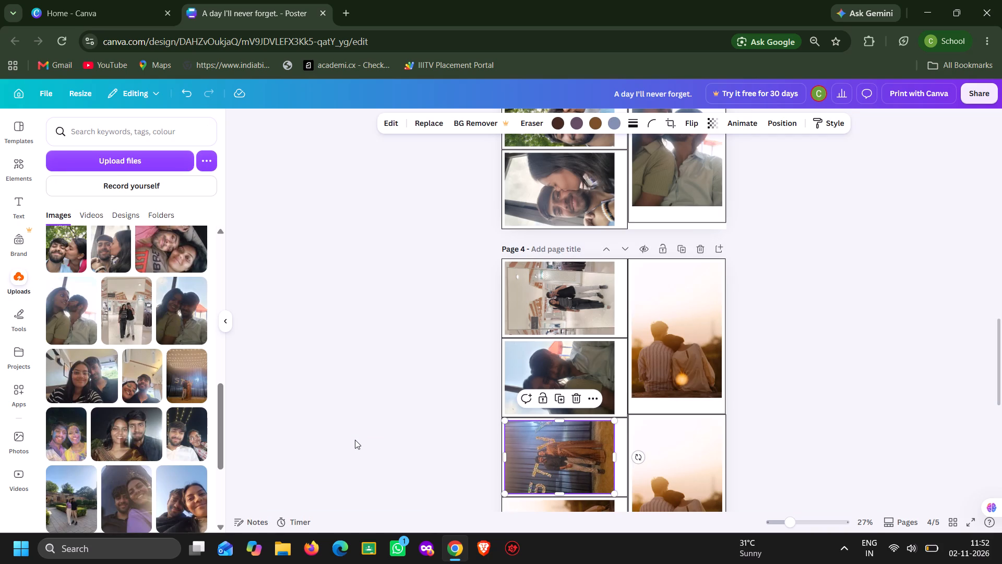
# Fill page 4's bottom landscape frame with the colour-powdered faces selfie and page 5's top landscape frame with the string-light night selfie.
pyautogui.scroll(-2, 387, 408)
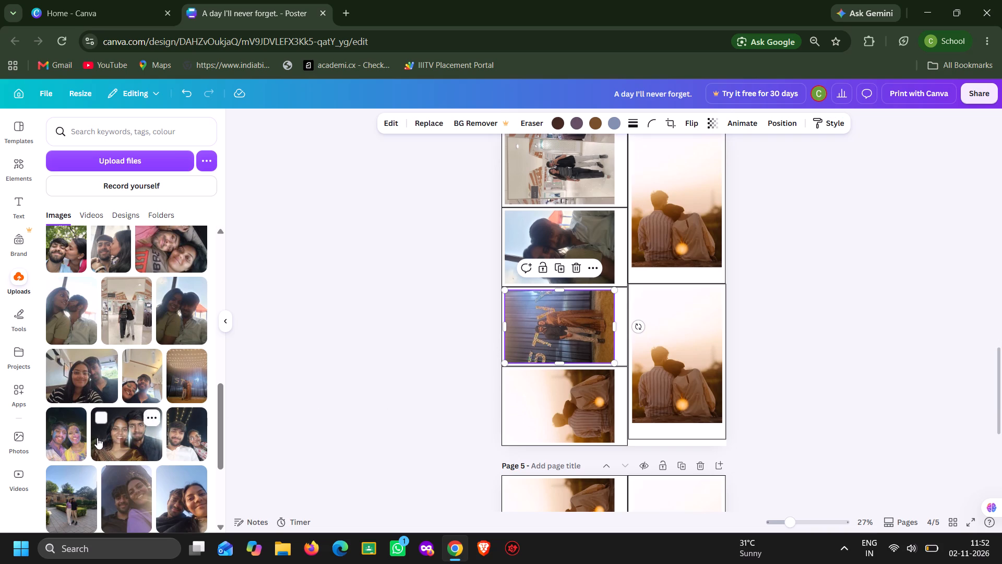
pyautogui.moveTo(63, 442); pyautogui.dragTo(519, 431)
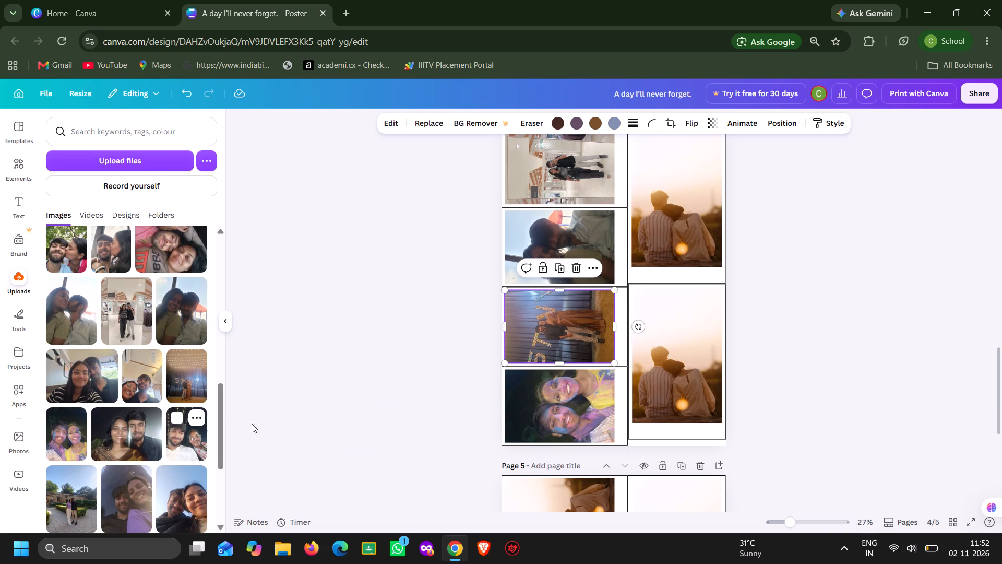
pyautogui.scroll(-1, 394, 391)
pyautogui.scroll(-1, 144, 444)
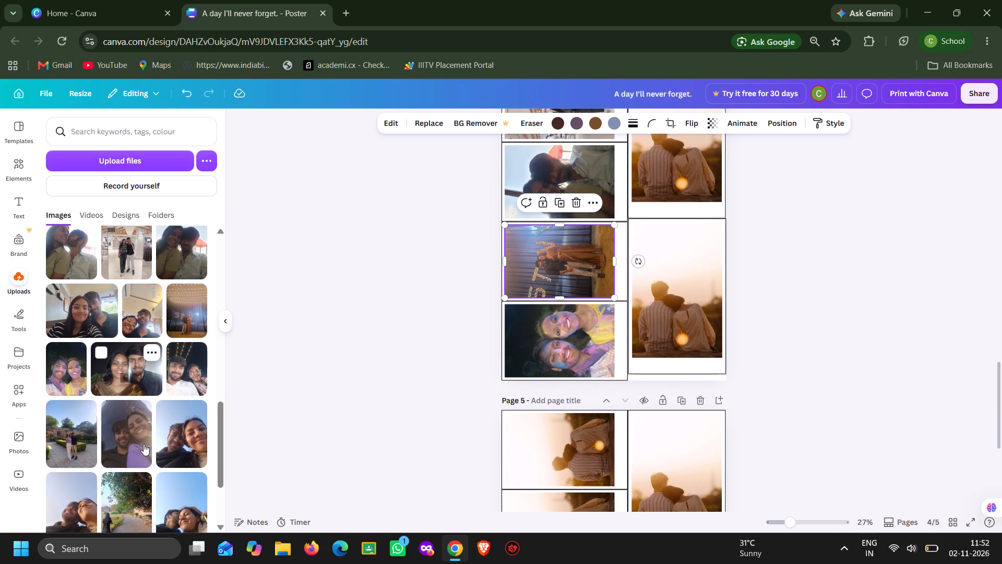
pyautogui.moveTo(195, 372); pyautogui.dragTo(539, 453)
# Replace the placeholder in page 4's upper portrait frame with the wide night selfie of the couple with the woman in gold.
pyautogui.moveTo(103, 385); pyautogui.dragTo(452, 350)
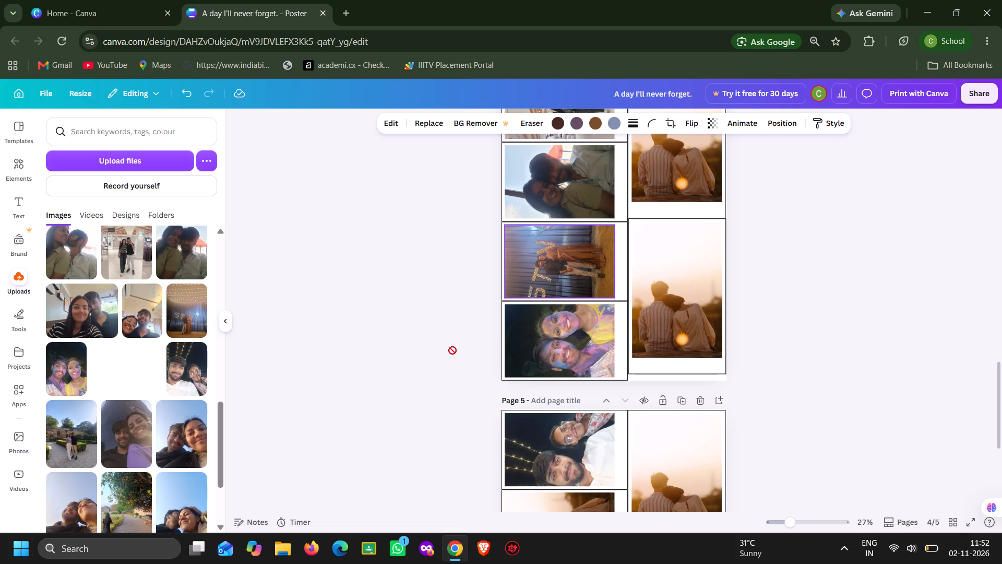
pyautogui.moveTo(452, 350); pyautogui.dragTo(645, 174)
# Rotate the wide night selfie to -90° inside its crop on page 4 and scale it down to show more of the couple.
pyautogui.scroll(2, 320, 374)
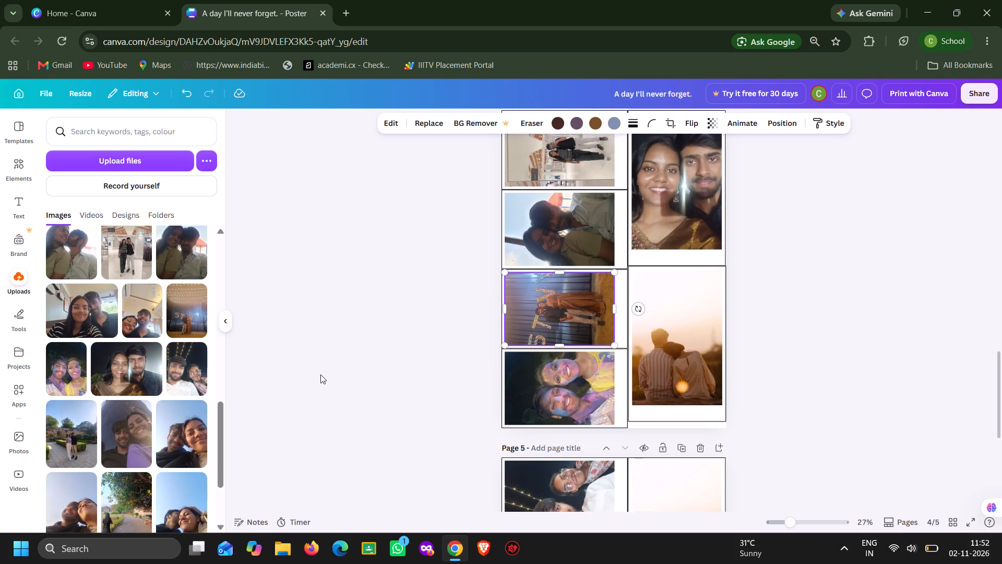
pyautogui.doubleClick(682, 272)
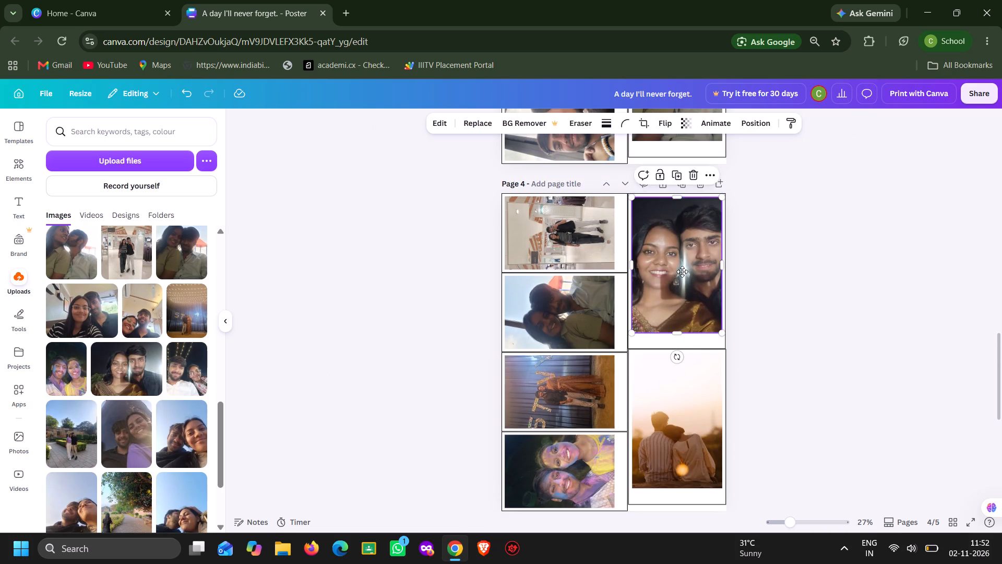
pyautogui.moveTo(682, 349); pyautogui.dragTo(751, 297)
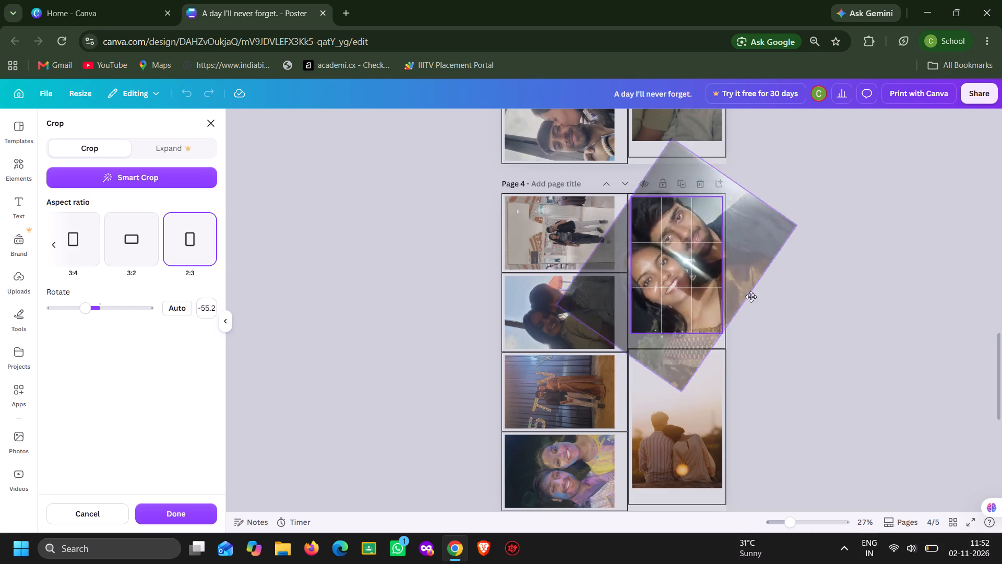
pyautogui.moveTo(751, 297); pyautogui.dragTo(761, 260)
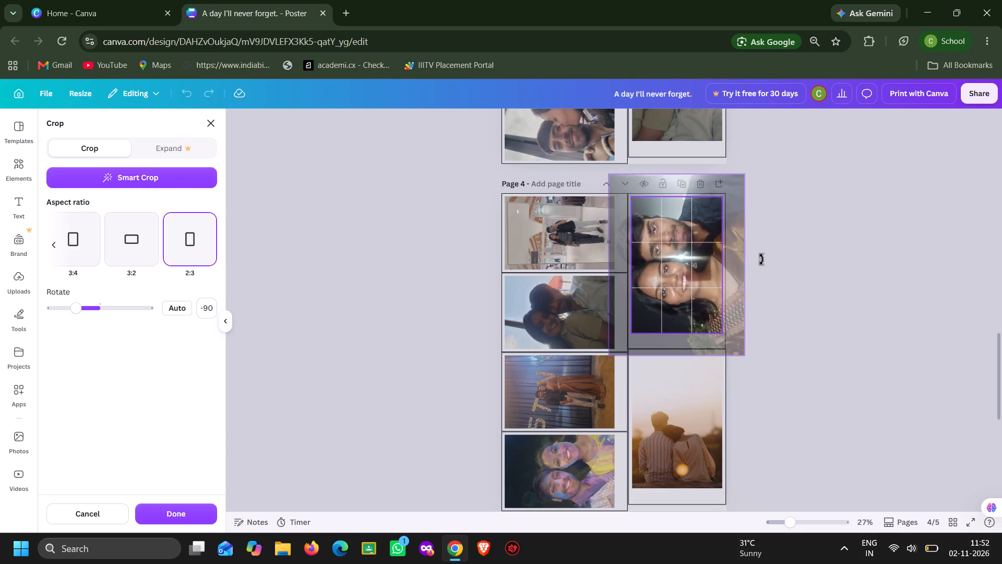
pyautogui.moveTo(761, 260); pyautogui.dragTo(761, 267)
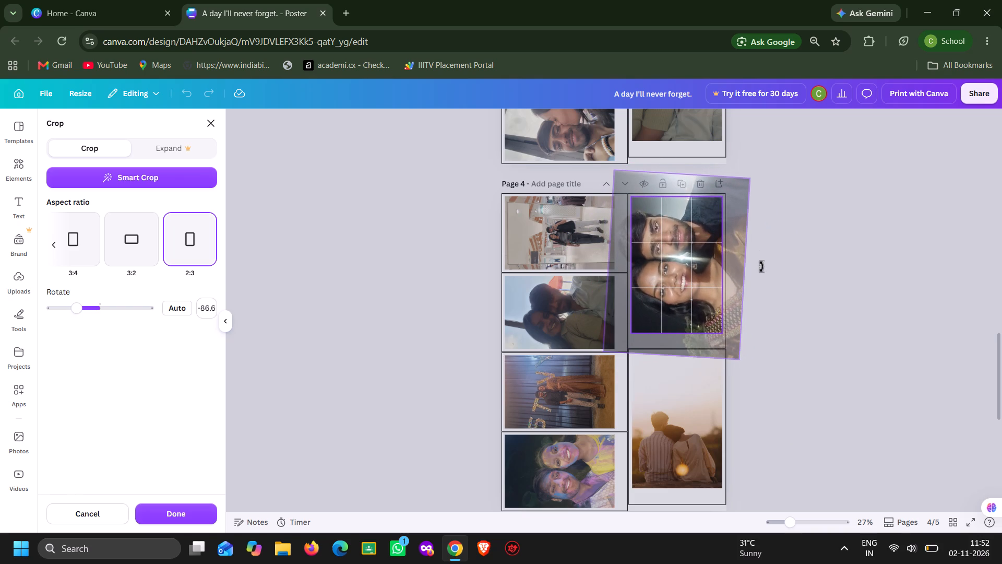
pyautogui.moveTo(761, 267); pyautogui.dragTo(761, 260)
pyautogui.moveTo(748, 173); pyautogui.dragTo(721, 197)
pyautogui.moveTo(611, 354); pyautogui.dragTo(621, 340)
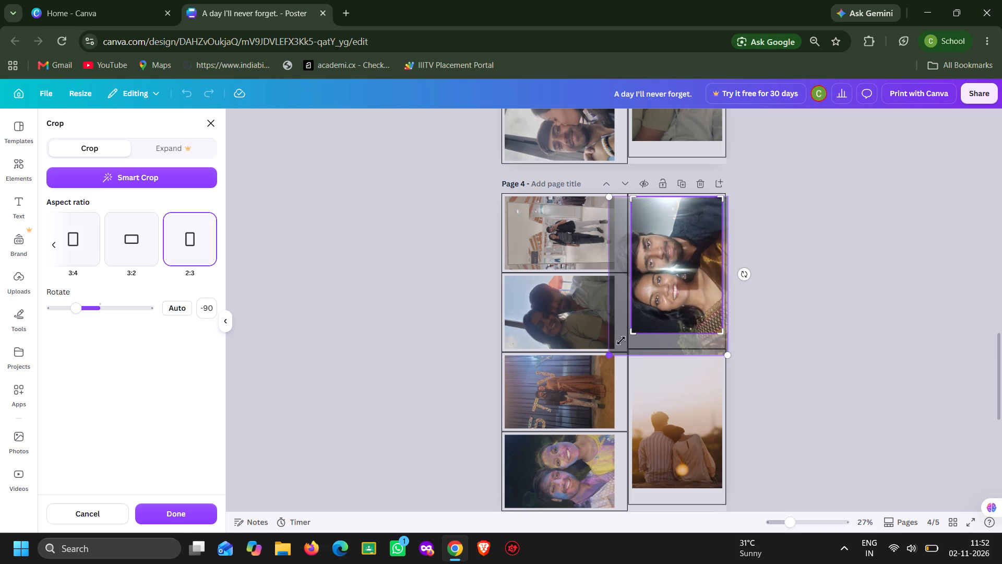
pyautogui.moveTo(621, 340); pyautogui.dragTo(640, 326)
pyautogui.click(367, 338)
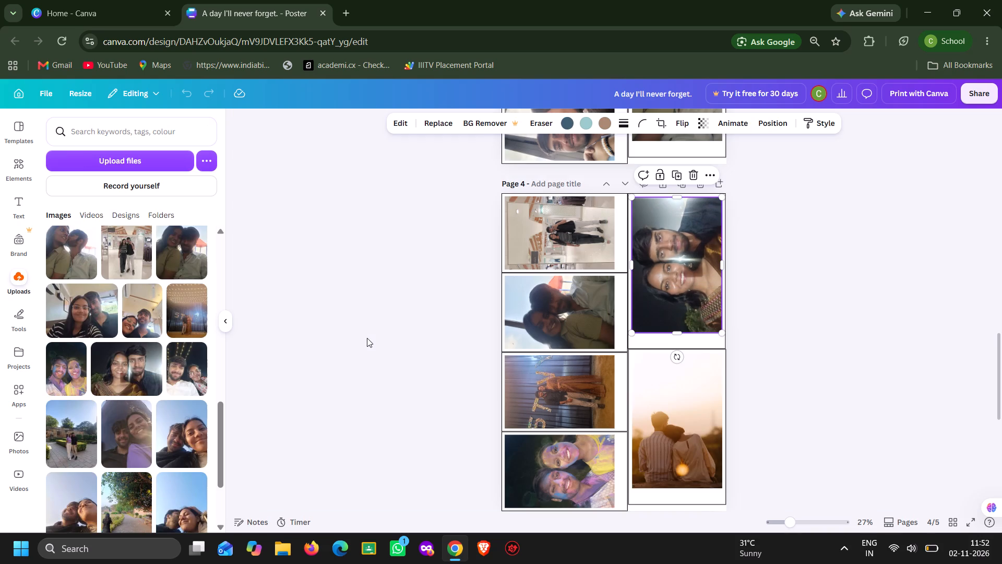
# Move the rotated night selfie slightly lower within page 4's upper portrait frame.
pyautogui.click(681, 251)
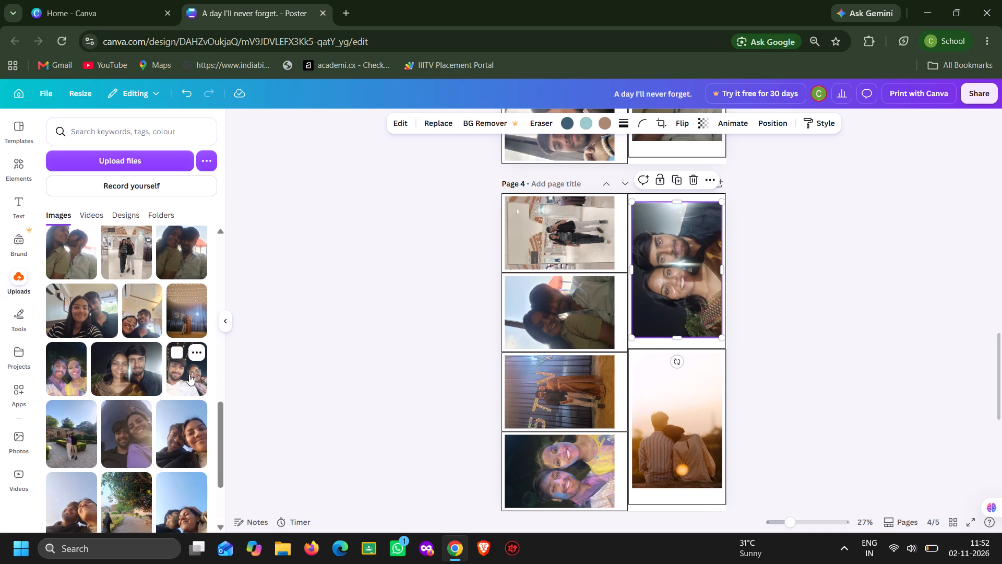
# Replace the placeholder in page 4's lower portrait frame with the amber-lit photo of the couple touching foreheads.
pyautogui.scroll(-1, 315, 349)
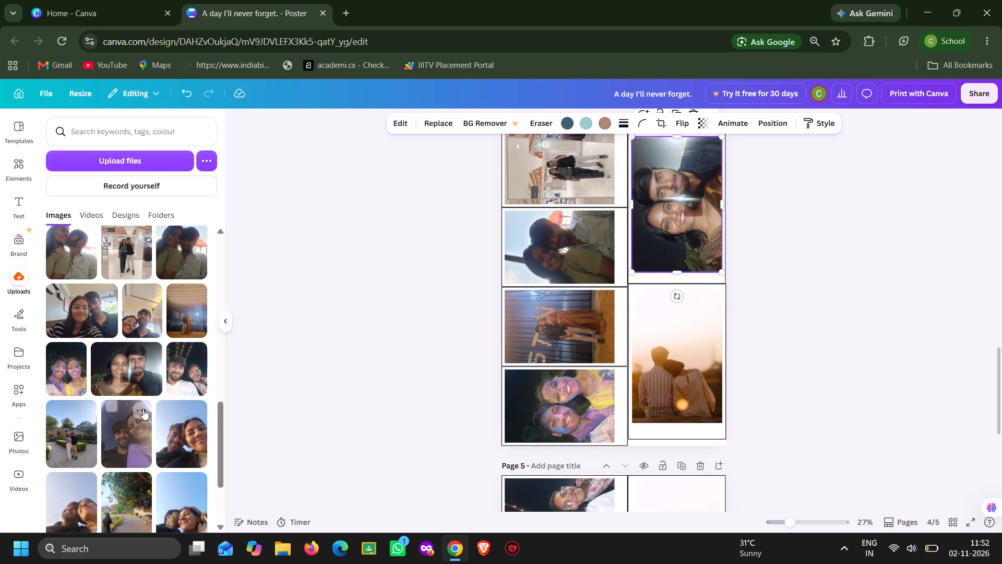
pyautogui.scroll(-1, 143, 408)
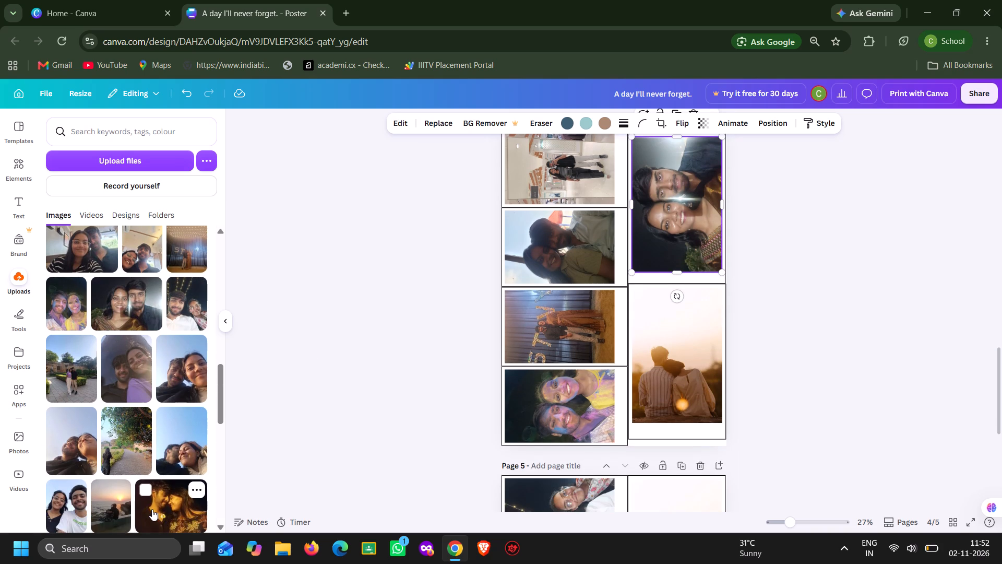
pyautogui.moveTo(152, 509); pyautogui.dragTo(651, 368)
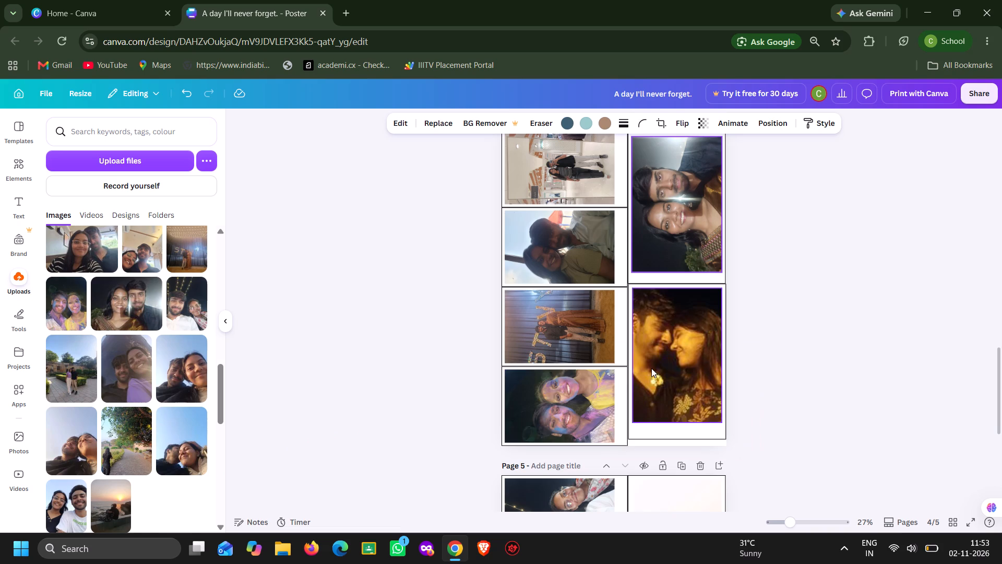
# Rotate the amber-lit couple photo to -90° inside its crop on page 4 and scale it down to fit the portrait frame.
pyautogui.doubleClick(670, 373)
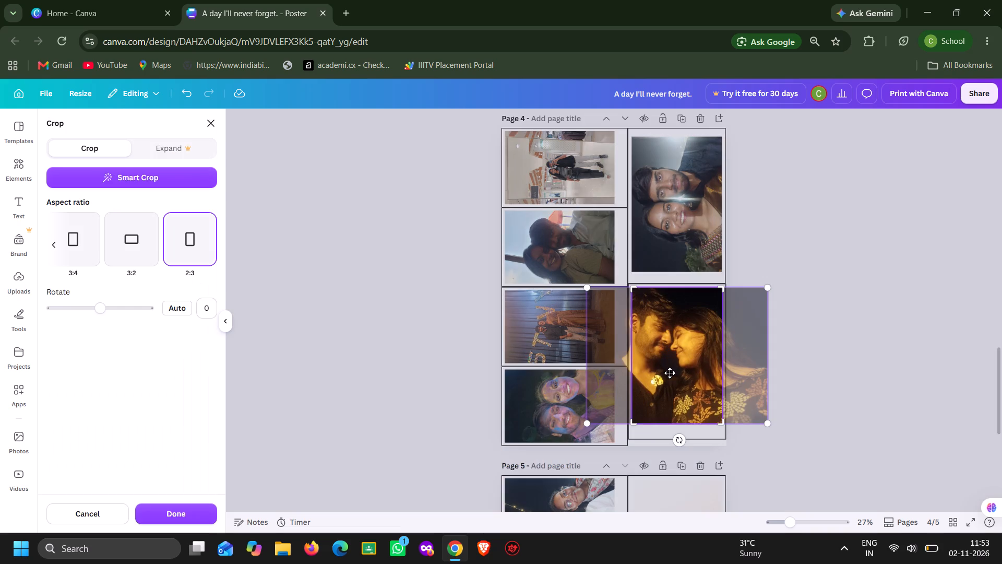
pyautogui.moveTo(681, 439); pyautogui.dragTo(750, 354)
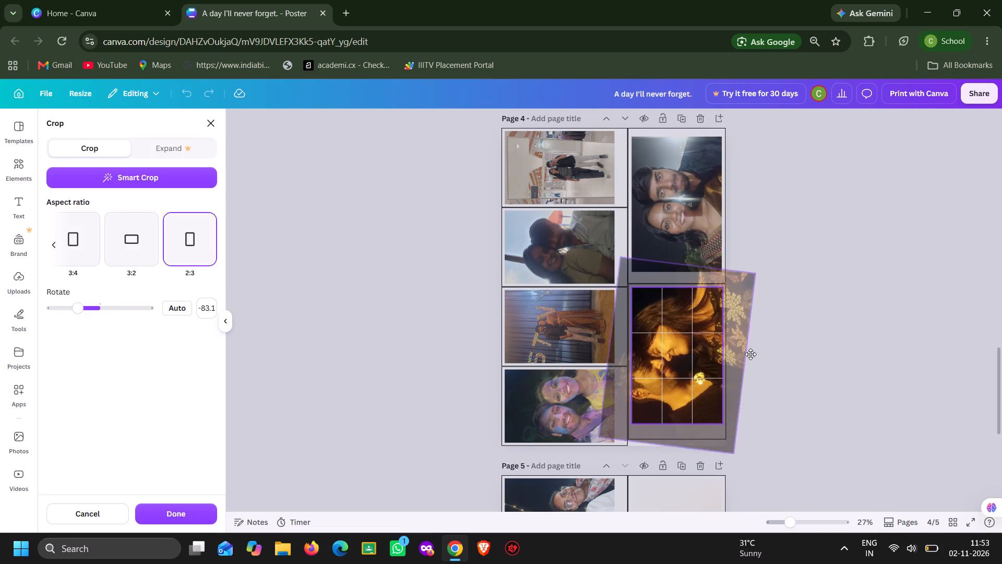
pyautogui.moveTo(750, 354); pyautogui.dragTo(749, 352)
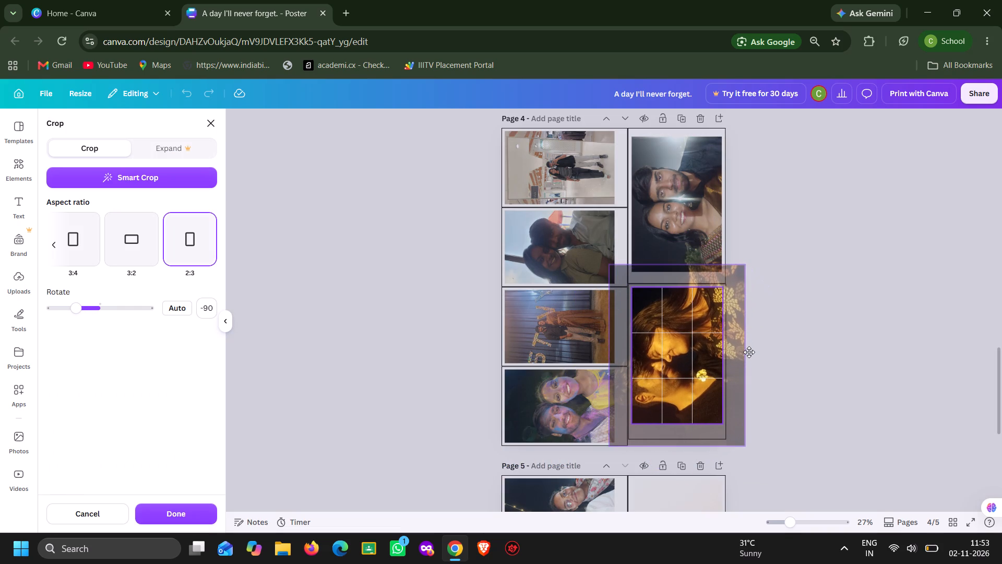
pyautogui.moveTo(749, 352); pyautogui.dragTo(748, 350)
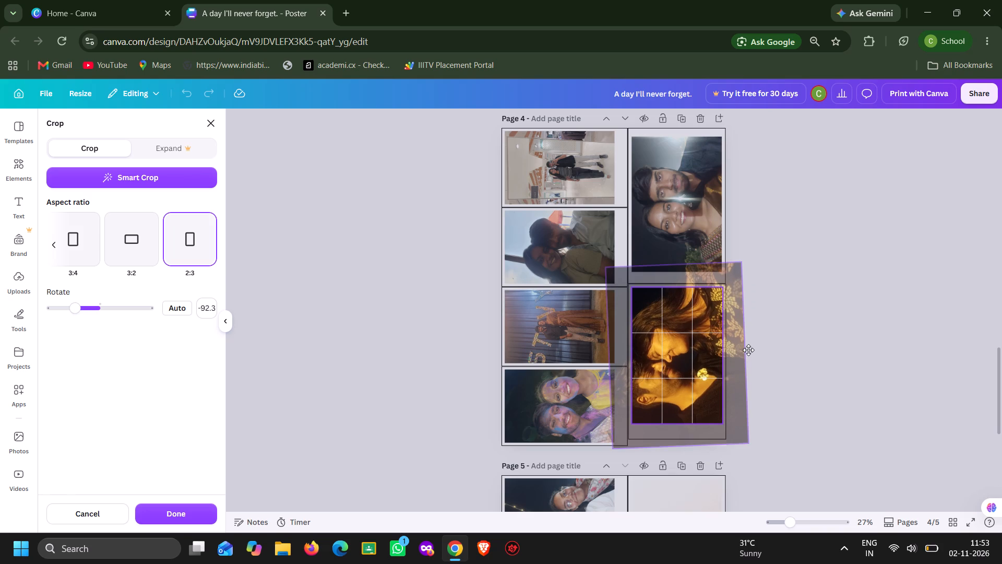
pyautogui.moveTo(748, 350); pyautogui.dragTo(746, 352)
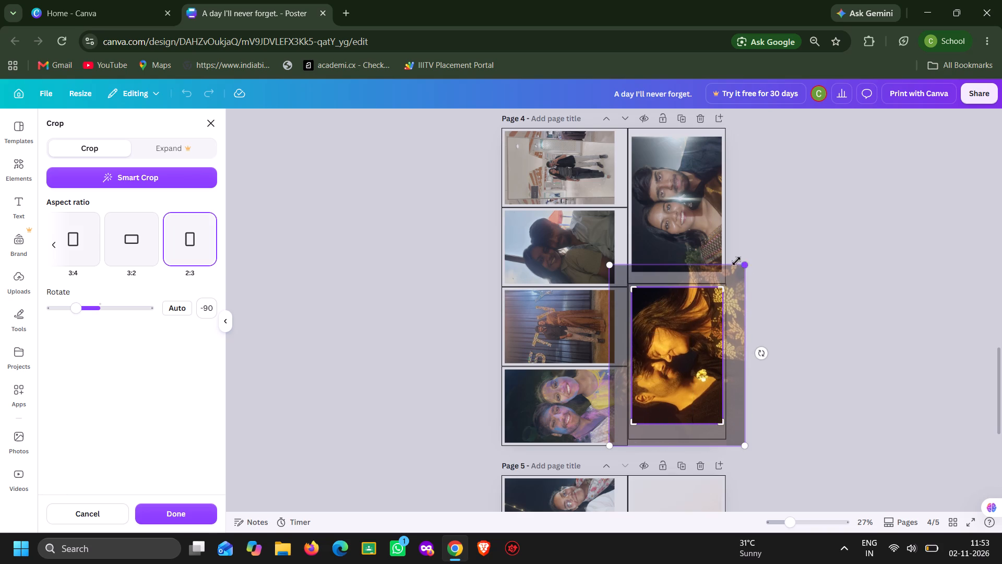
pyautogui.moveTo(744, 264); pyautogui.dragTo(715, 283)
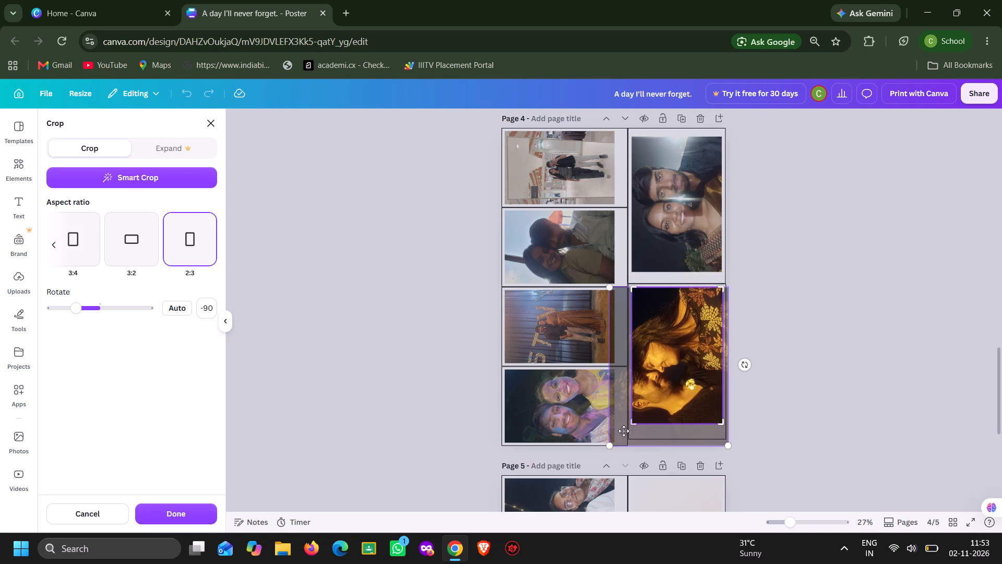
pyautogui.moveTo(610, 445); pyautogui.dragTo(637, 425)
pyautogui.click(820, 381)
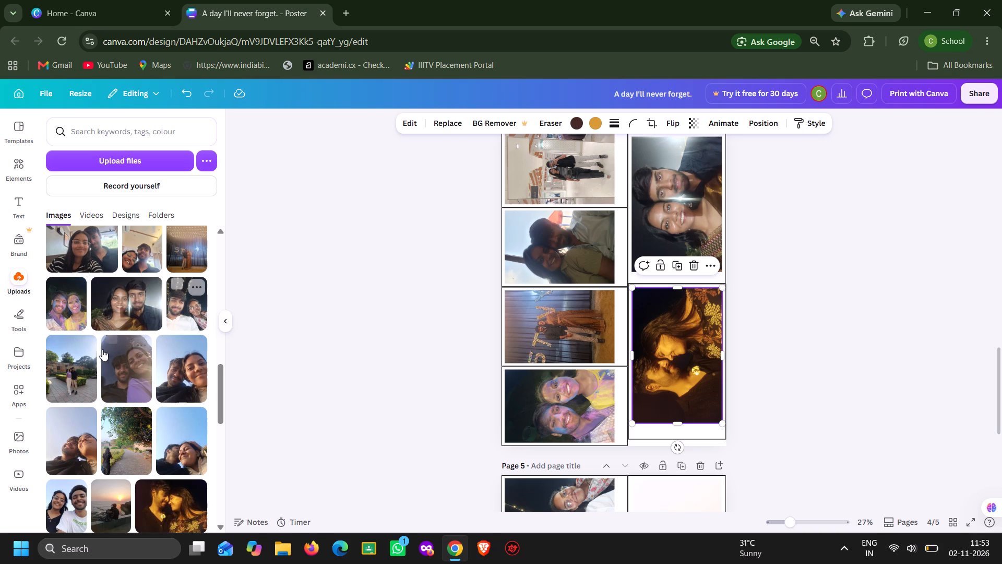
# Replace the placeholder in page 5's second landscape frame with the full-length photo of the couple standing in the garden.
pyautogui.moveTo(66, 368); pyautogui.dragTo(243, 417)
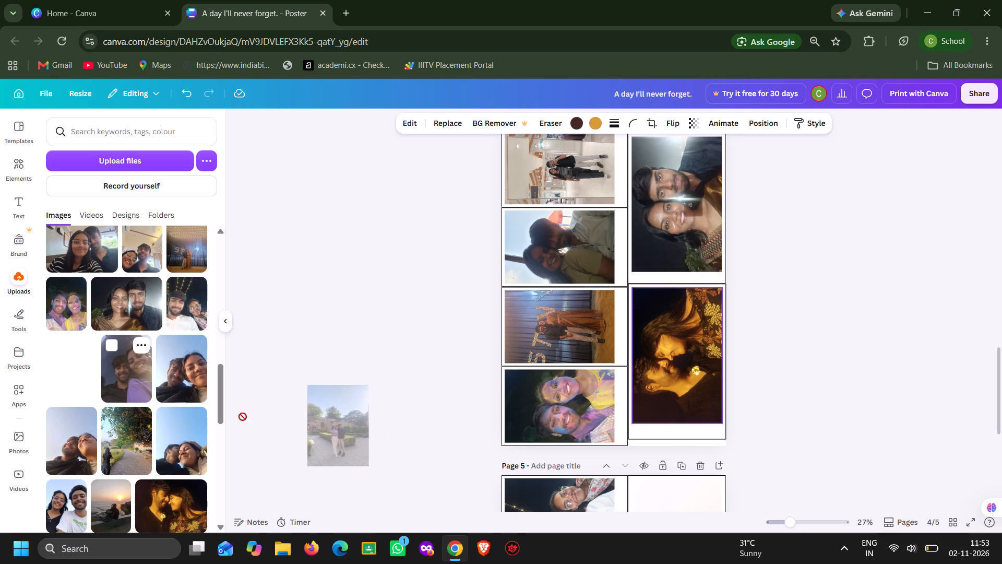
pyautogui.moveTo(243, 417); pyautogui.dragTo(66, 380)
pyautogui.scroll(-3, 396, 337)
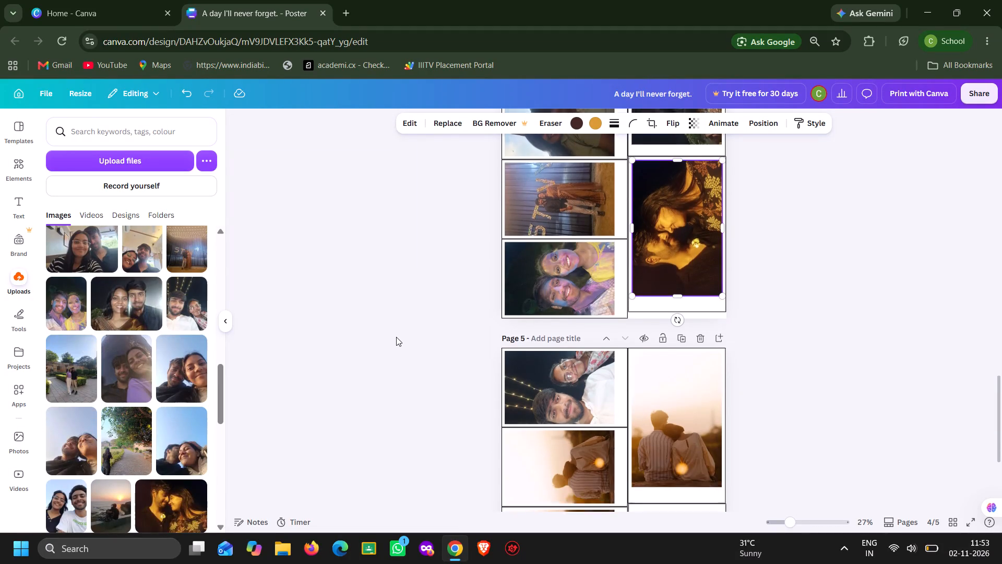
pyautogui.scroll(-2, 396, 337)
pyautogui.moveTo(71, 374); pyautogui.dragTo(172, 369)
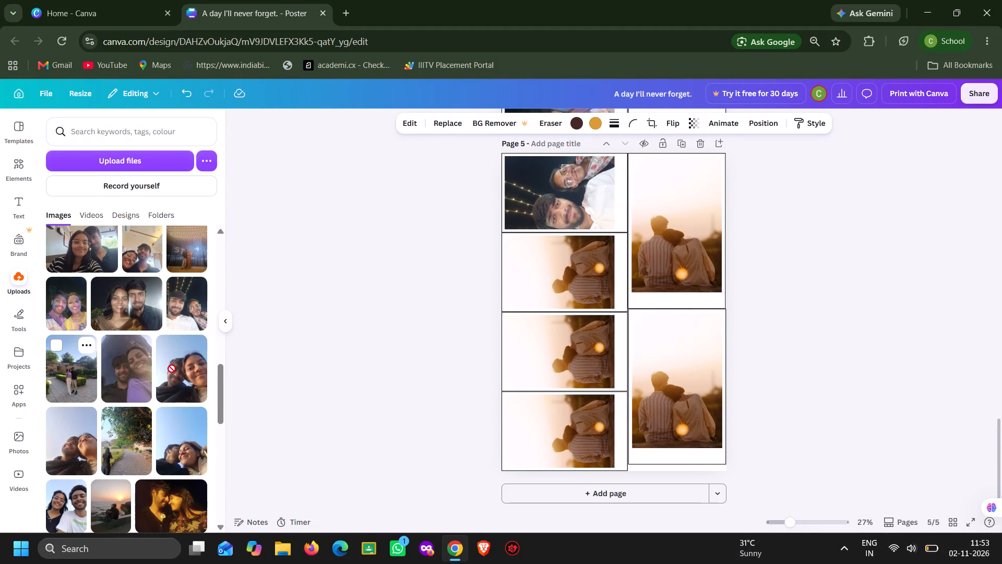
pyautogui.moveTo(172, 369); pyautogui.dragTo(551, 296)
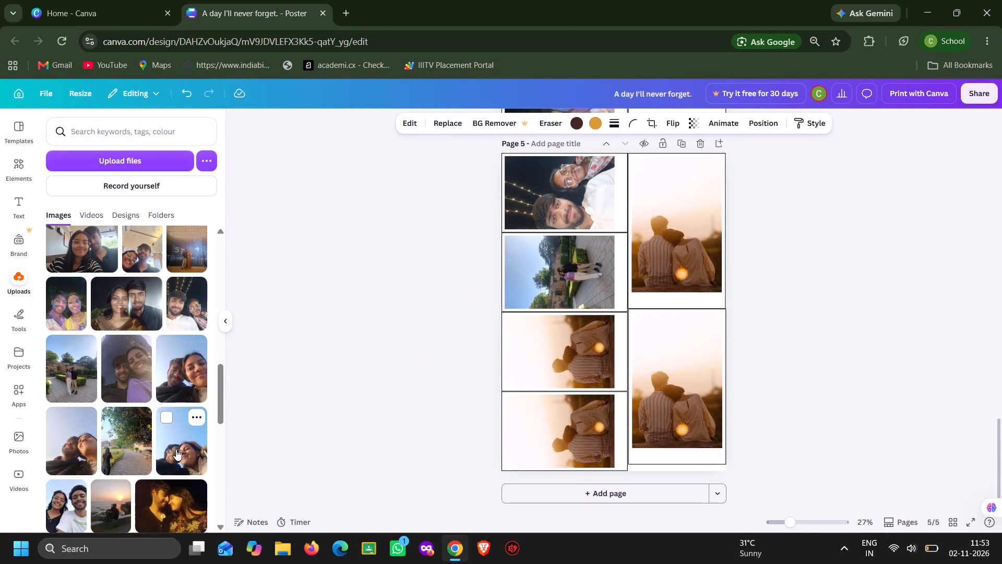
# Replace the placeholder in page 5's third landscape frame with the blue-sky selfie of the couple leaning their heads together.
pyautogui.moveTo(176, 449); pyautogui.dragTo(552, 365)
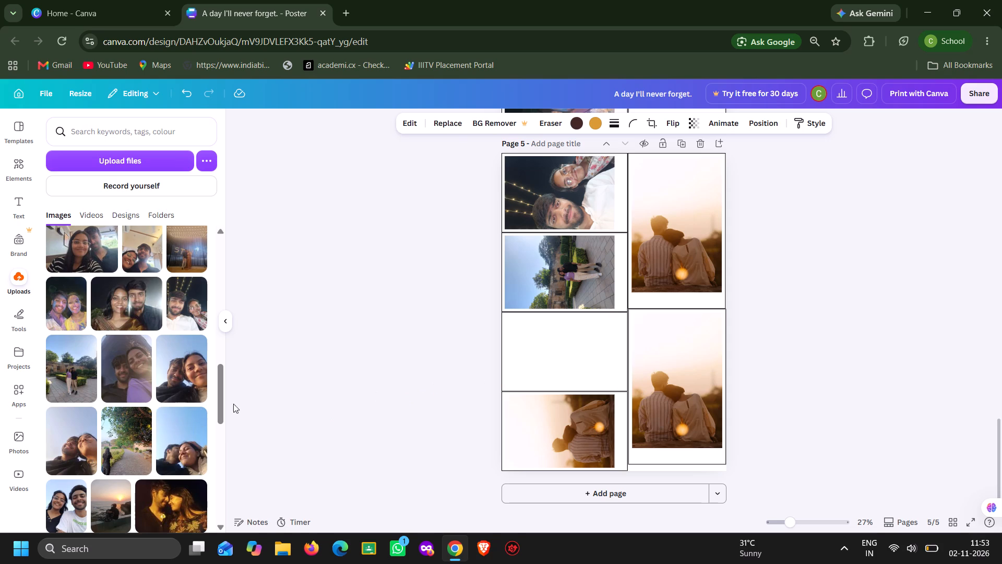
# Replace the placeholder in page 5's upper portrait frame with the seaside sunset photo of the seated couple.
pyautogui.scroll(-1, 174, 411)
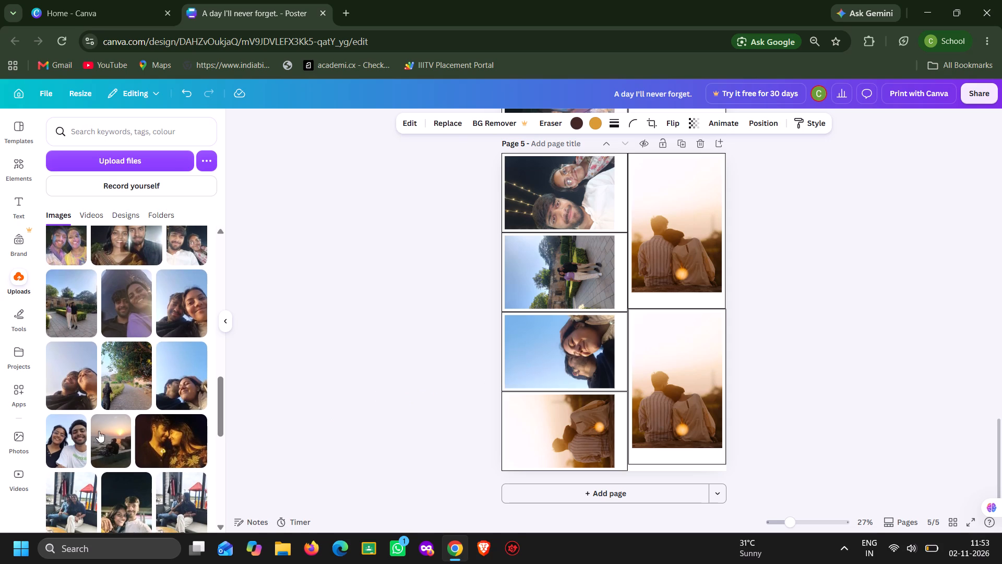
pyautogui.moveTo(96, 441); pyautogui.dragTo(650, 217)
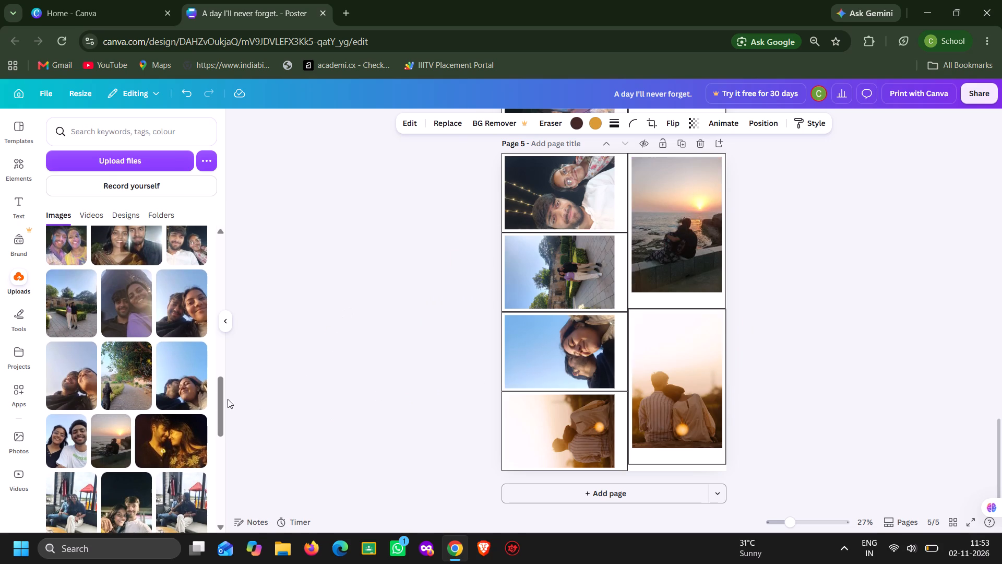
# Replace the placeholder in page 5's lower portrait frame with the couple's night selfie against the dark sky.
pyautogui.moveTo(130, 507); pyautogui.dragTo(147, 503)
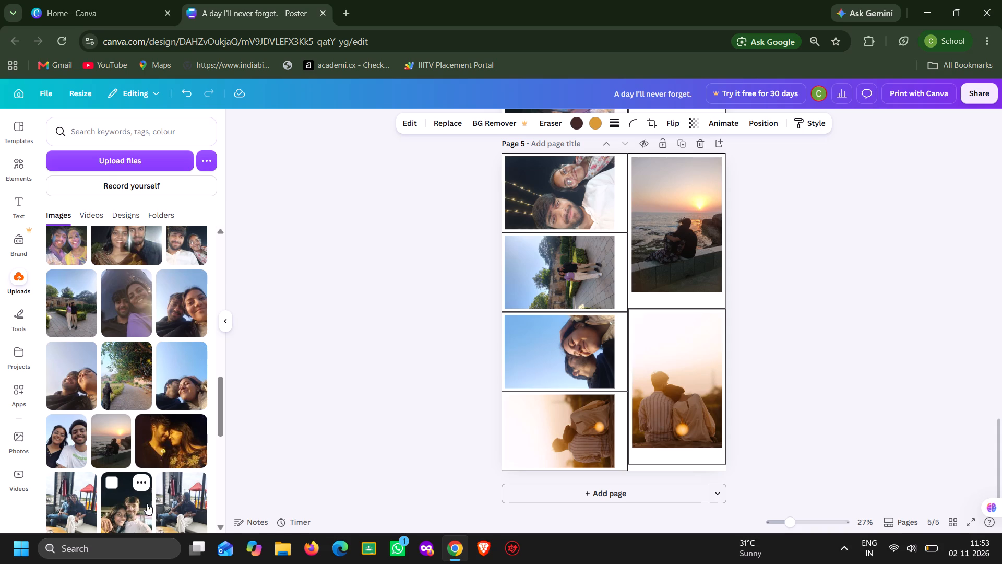
pyautogui.moveTo(147, 503); pyautogui.dragTo(654, 365)
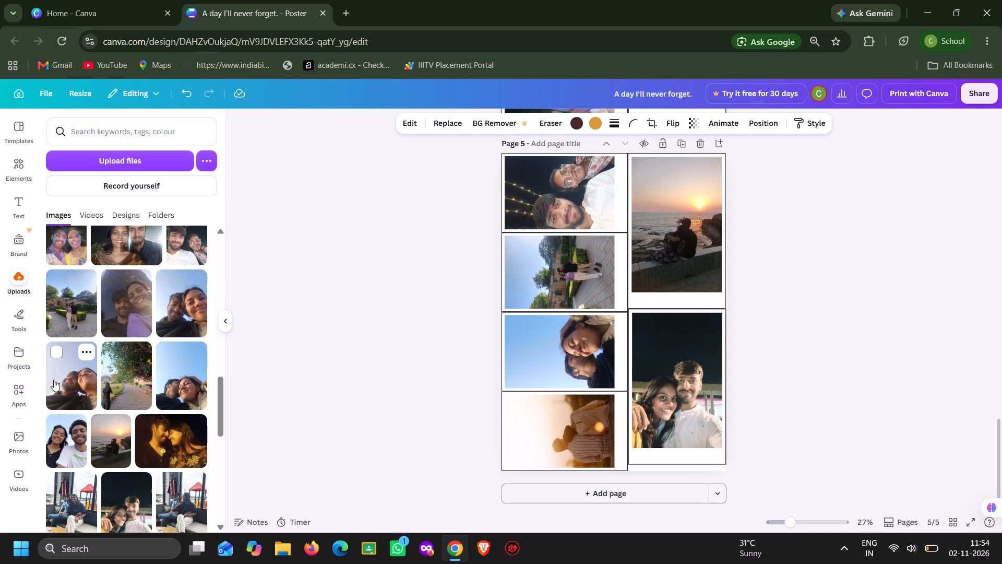
# Replace the placeholder in page 5's fourth landscape frame with the photo of the couple seated outdoors near the red structure.
pyautogui.scroll(-1, 54, 380)
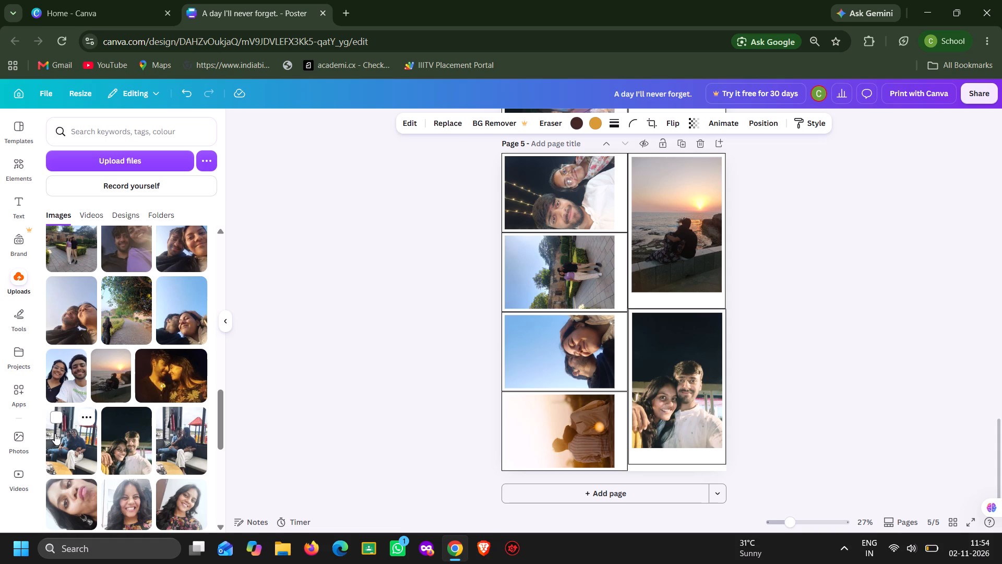
pyautogui.moveTo(55, 433); pyautogui.dragTo(384, 467)
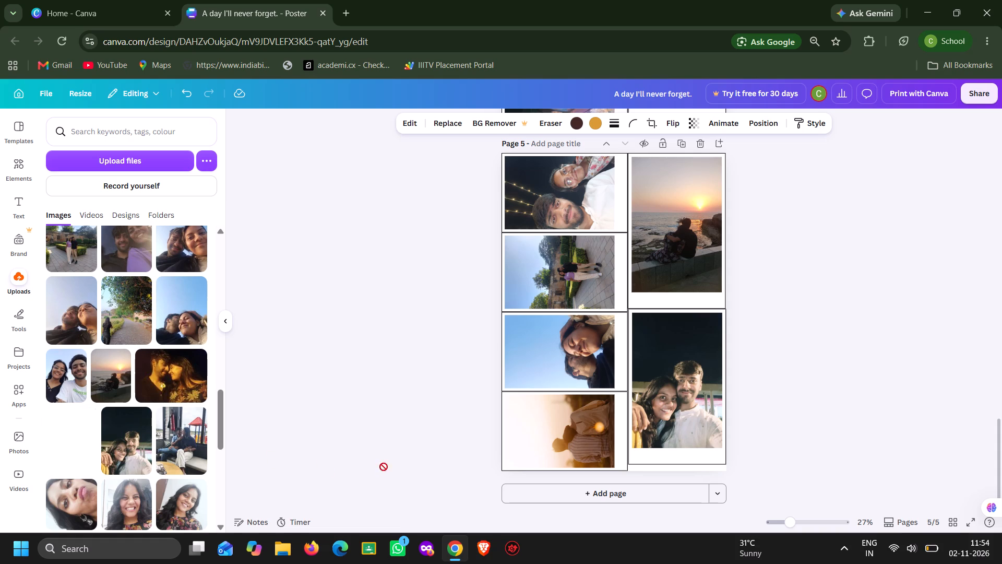
pyautogui.moveTo(384, 467); pyautogui.dragTo(557, 438)
# Review the photos placed in the frames on pages 5, 4 and 3.
pyautogui.scroll(-6, 839, 425)
pyautogui.scroll(2, 841, 425)
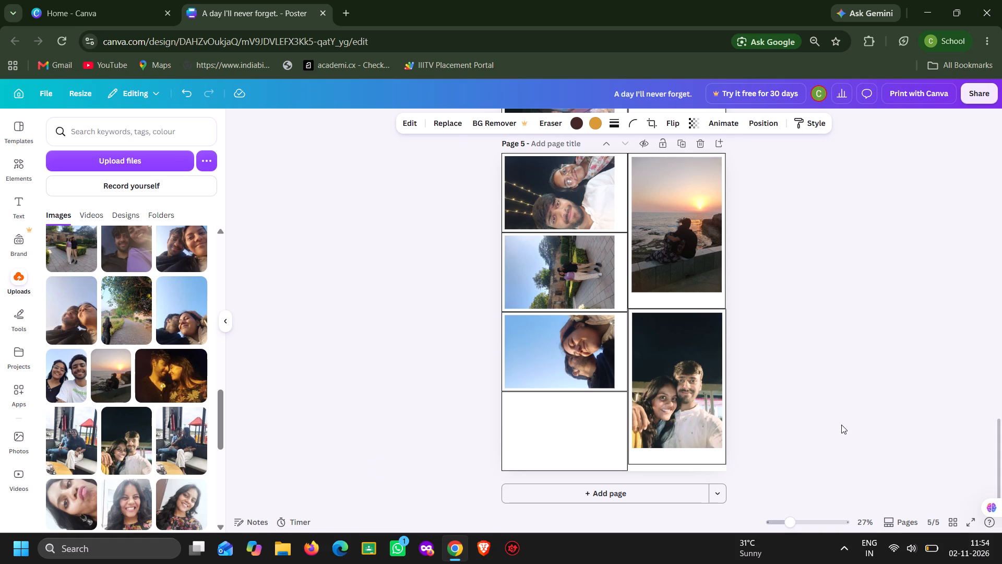
pyautogui.scroll(3, 841, 425)
pyautogui.scroll(-9, 841, 425)
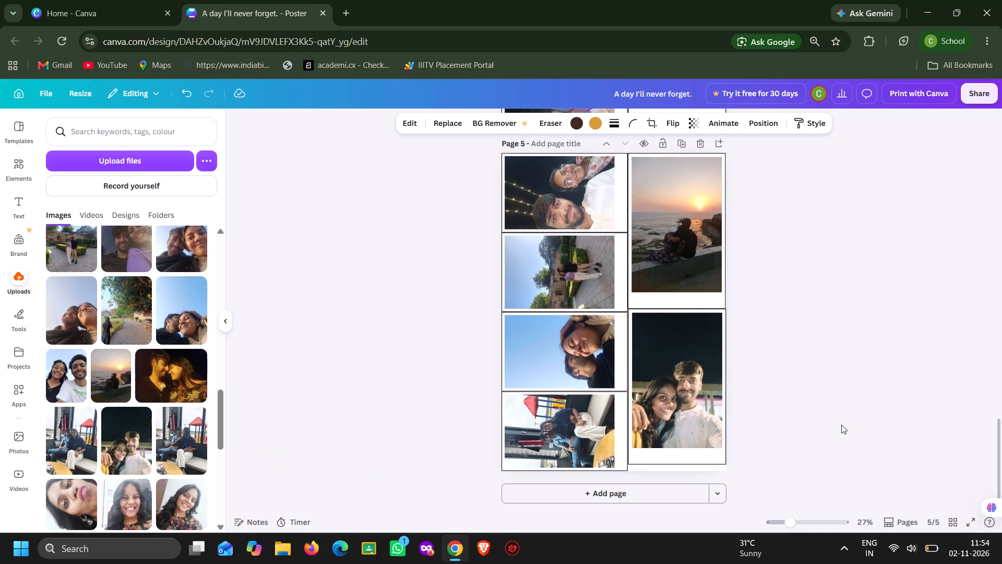
pyautogui.scroll(4, 841, 425)
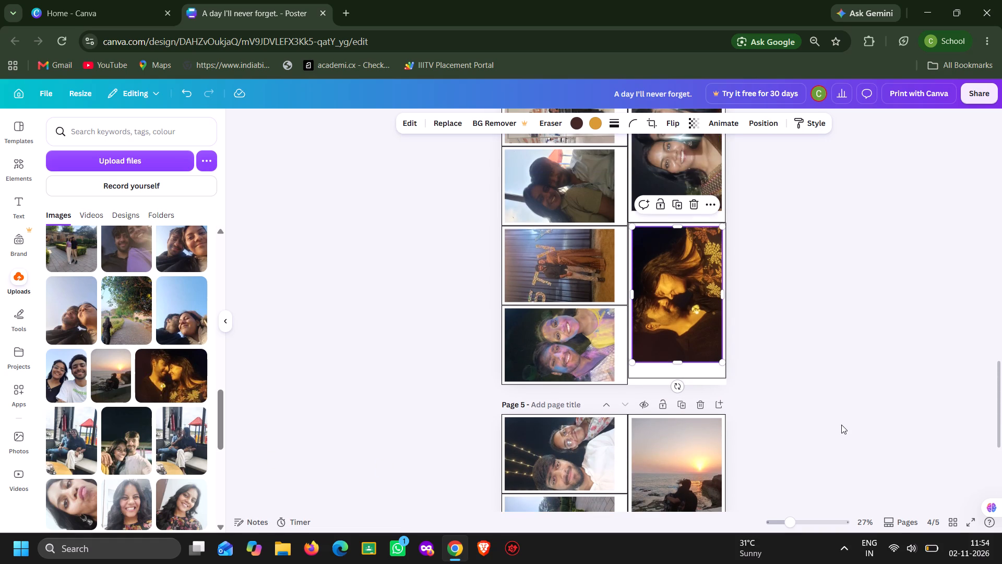
pyautogui.scroll(1, 841, 425)
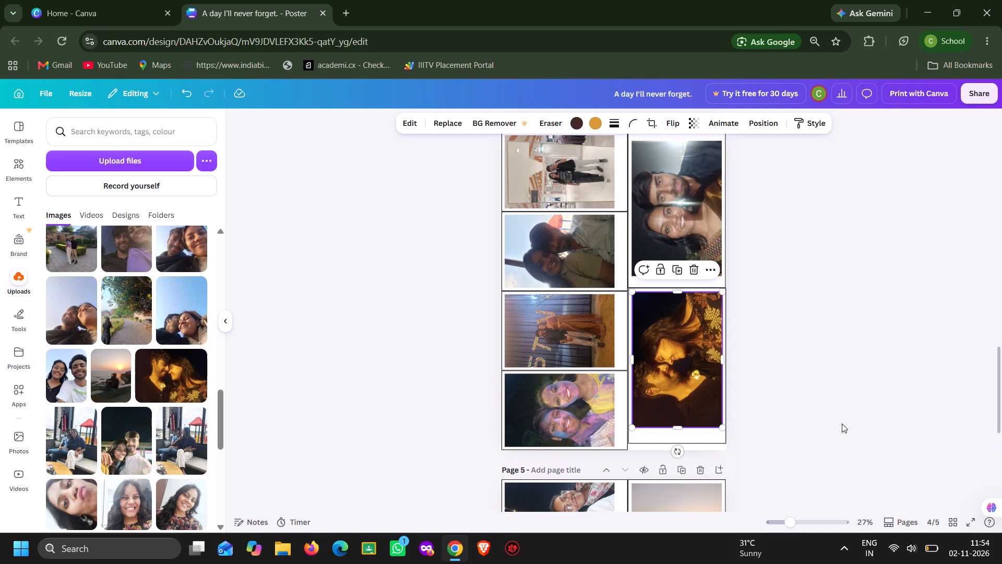
pyautogui.scroll(-7, 842, 424)
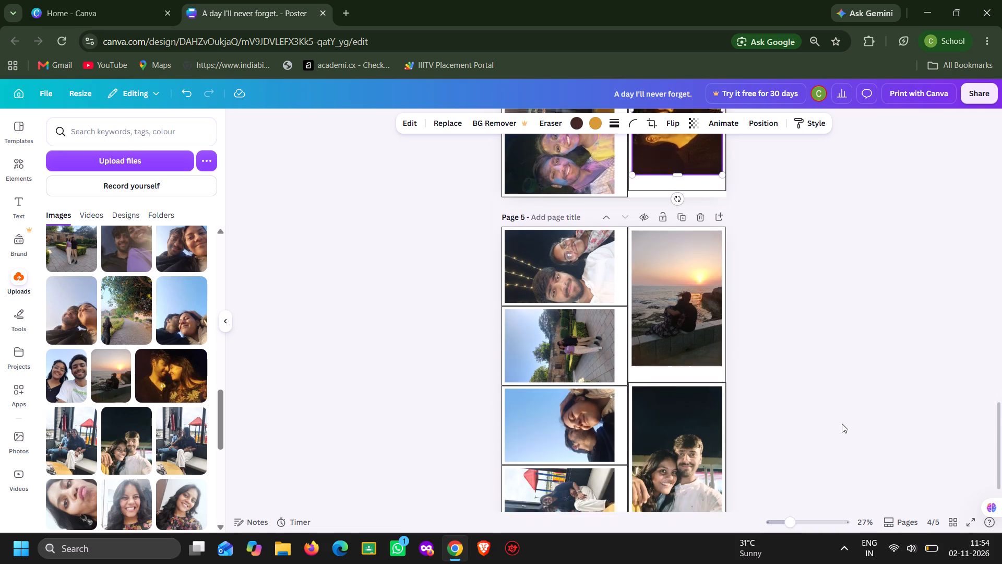
pyautogui.scroll(-2, 842, 424)
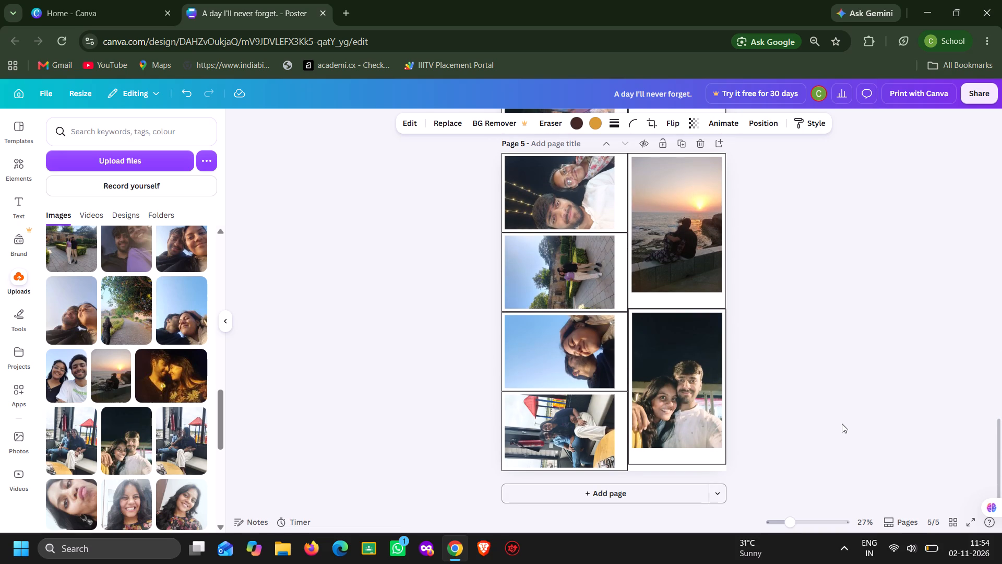
pyautogui.scroll(1, 842, 424)
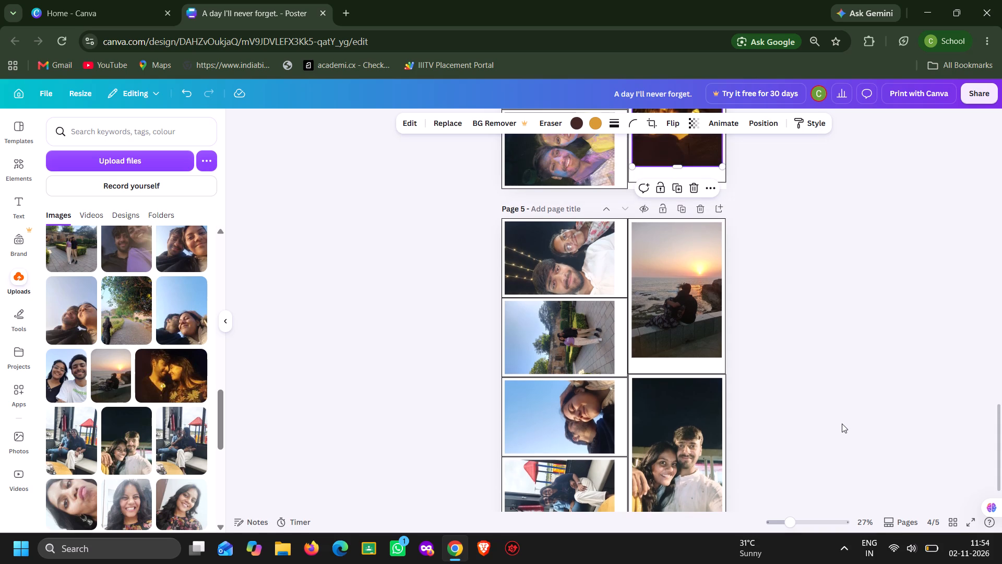
pyautogui.scroll(2, 842, 424)
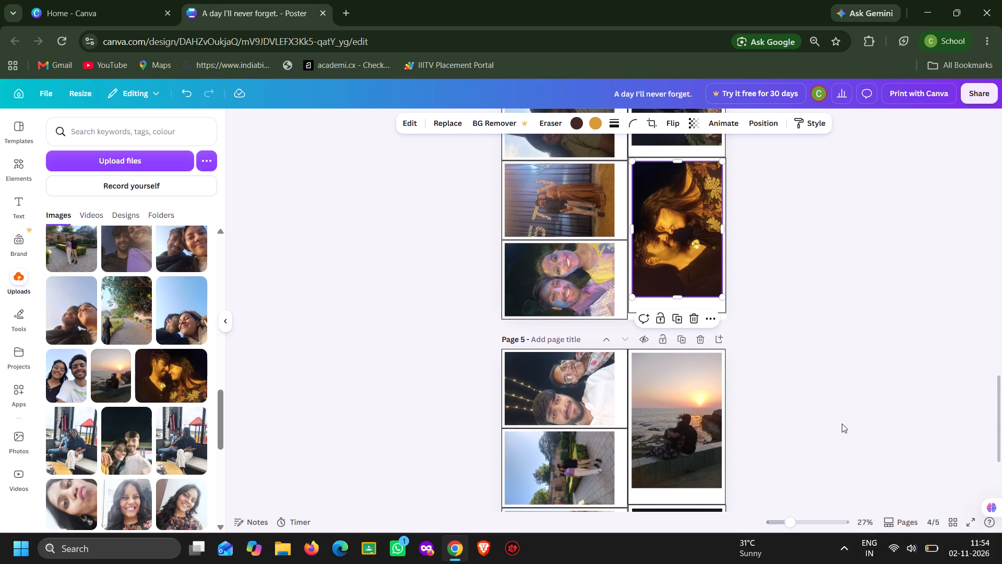
pyautogui.click(842, 424)
pyautogui.scroll(-5, 842, 424)
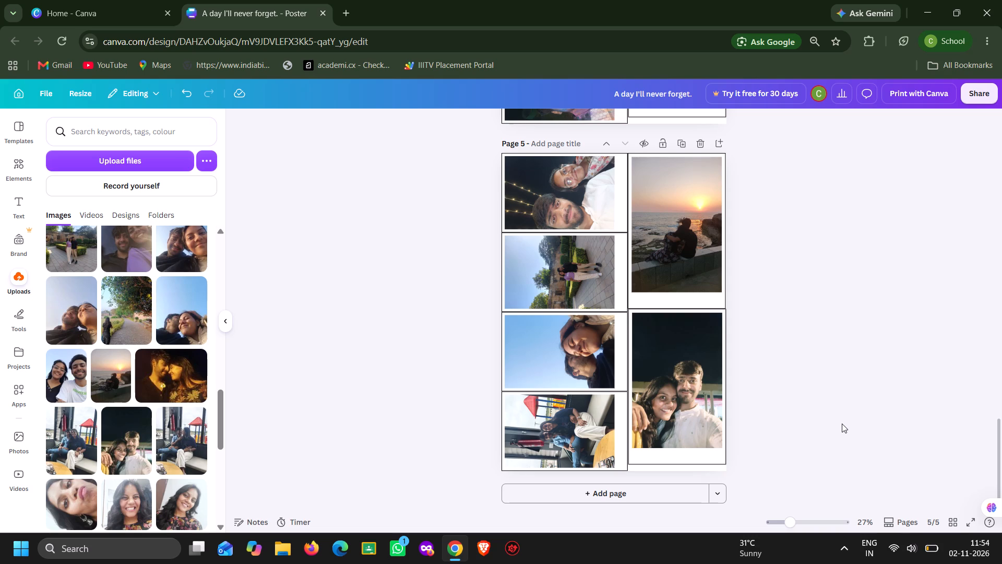
pyautogui.scroll(3, 842, 424)
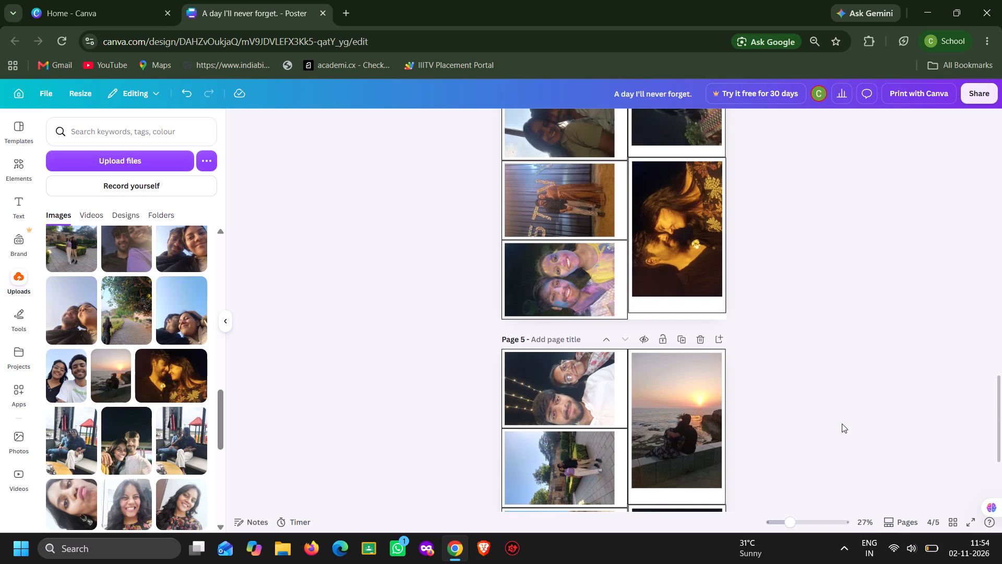
pyautogui.scroll(2, 842, 424)
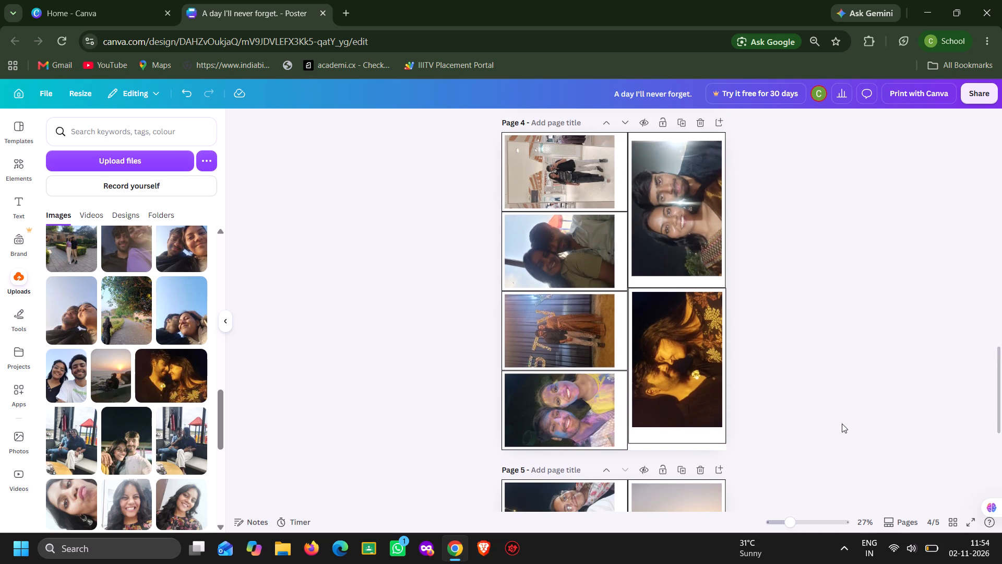
pyautogui.scroll(5, 842, 424)
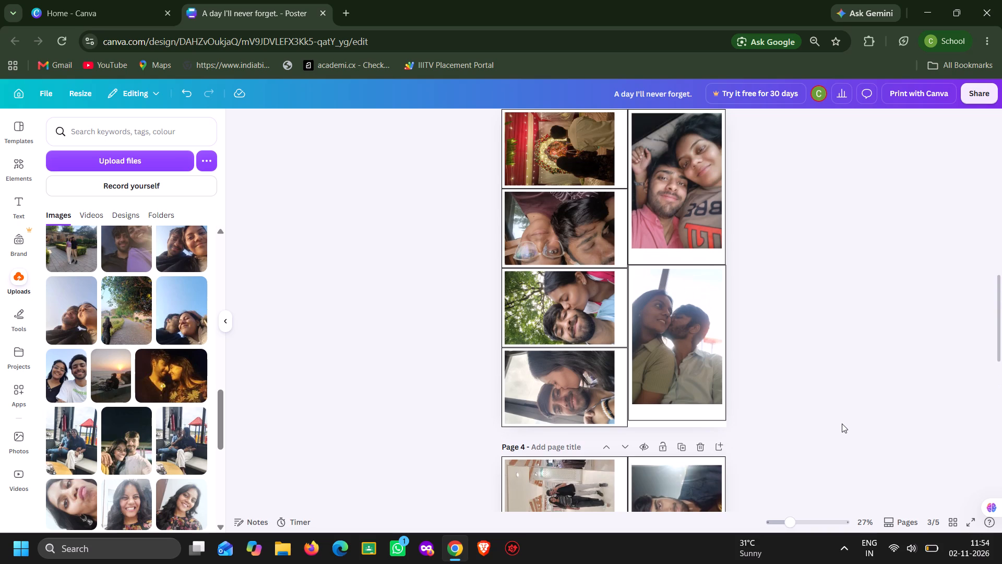
pyautogui.scroll(1, 842, 424)
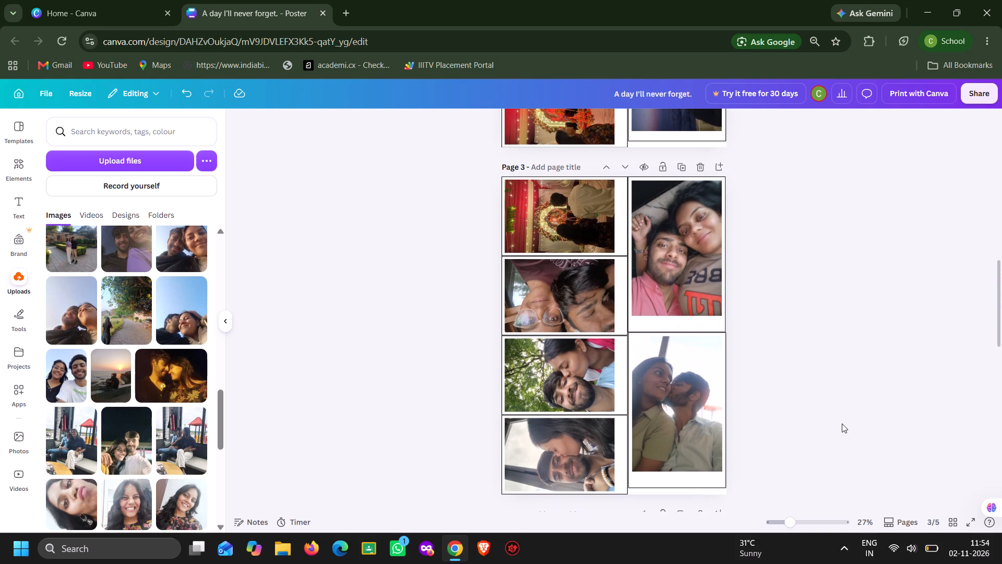
# Replace the shrine photo in page 2's fourth landscape frame with the close-up of the woman in the floral top.
pyautogui.scroll(2, 842, 424)
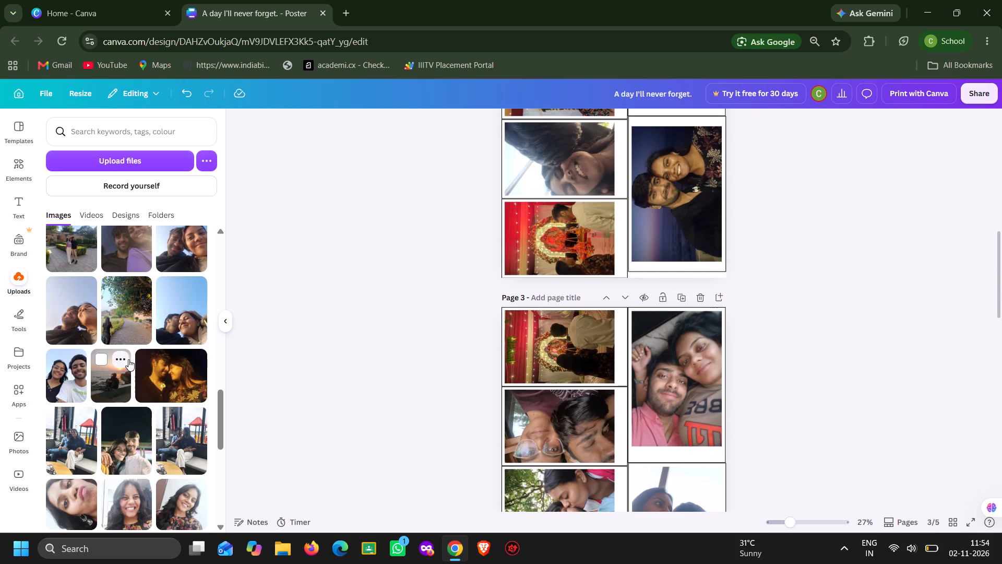
pyautogui.scroll(-3, 128, 359)
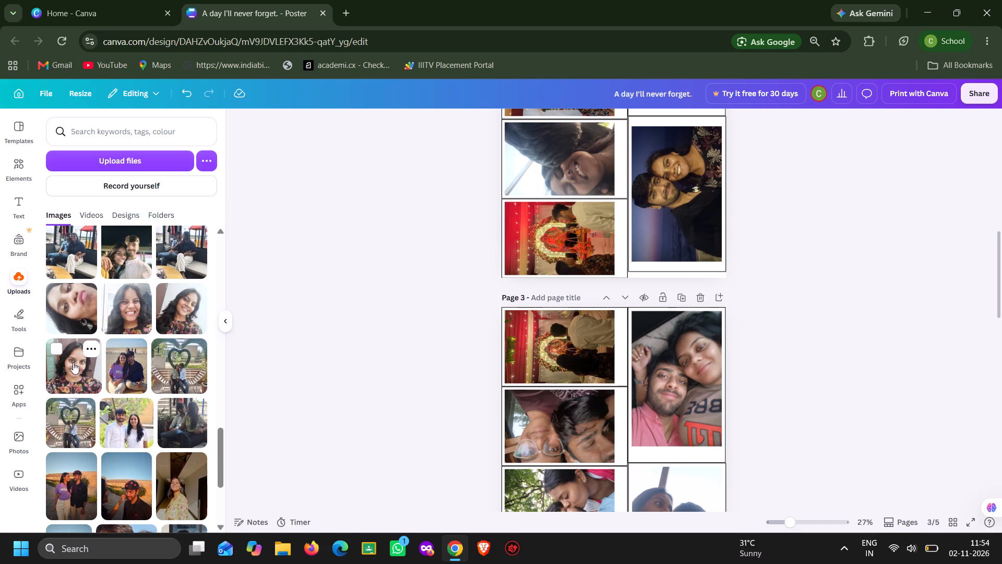
pyautogui.moveTo(67, 368); pyautogui.dragTo(557, 244)
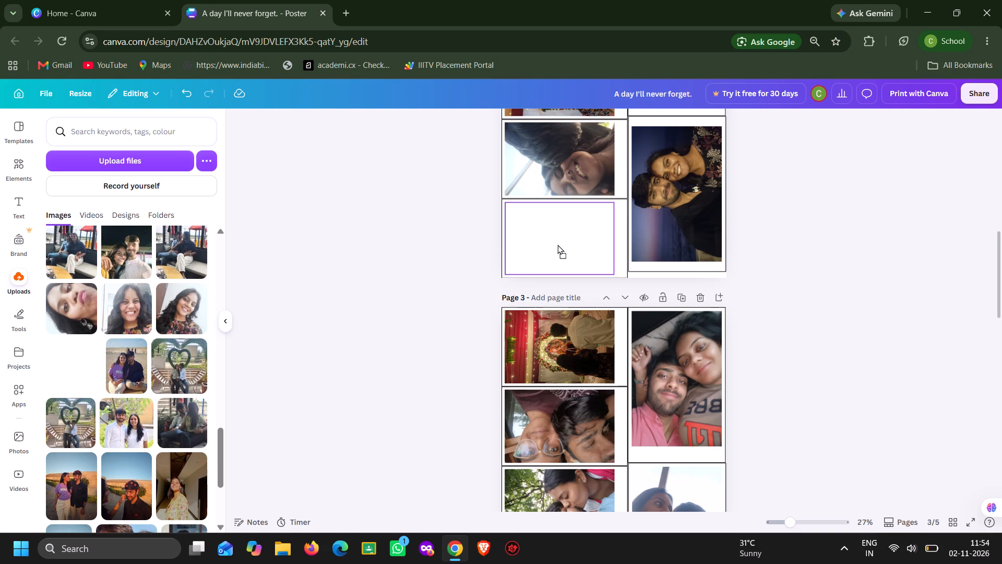
pyautogui.moveTo(557, 244); pyautogui.dragTo(559, 244)
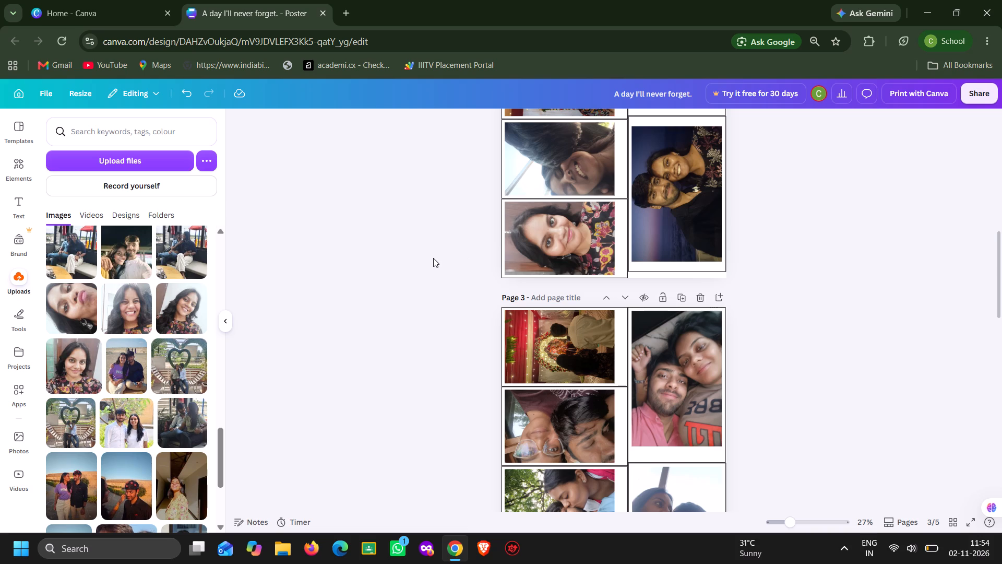
# Replace the shrine selfie in page 2's second landscape frame with the photo of the man in the patterned cap.
pyautogui.scroll(2, 552, 248)
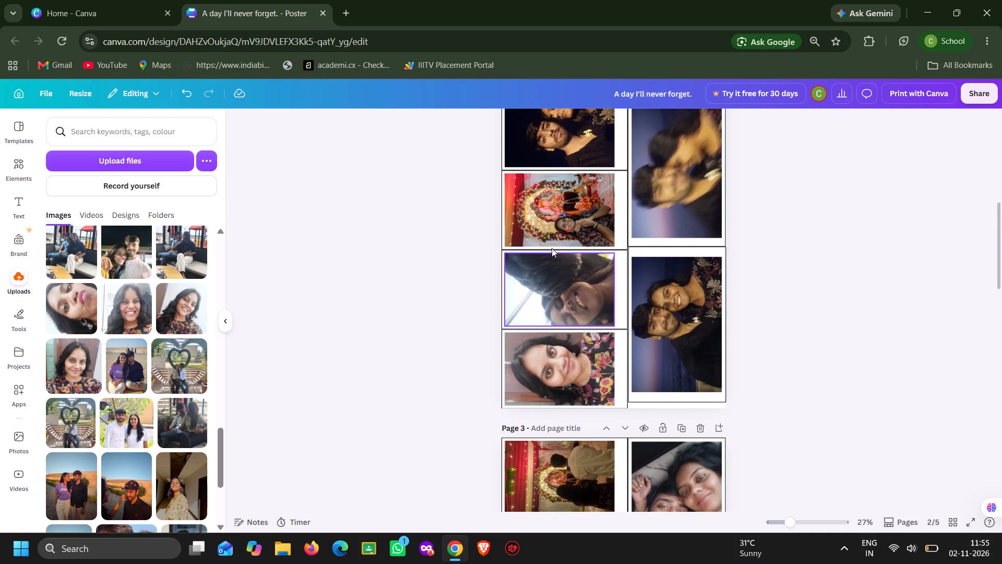
pyautogui.scroll(1, 552, 248)
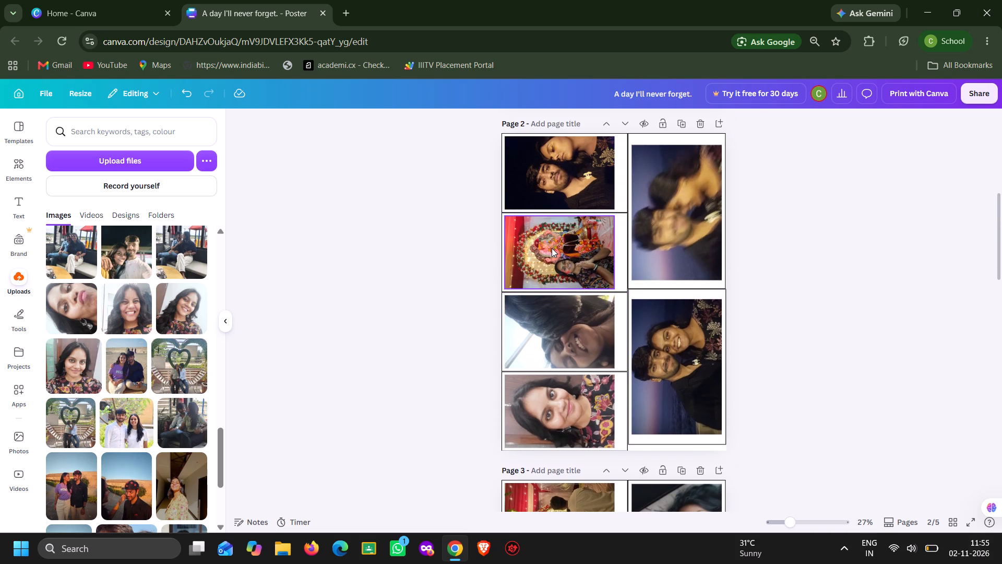
pyautogui.scroll(-2, 552, 248)
pyautogui.scroll(1, 552, 248)
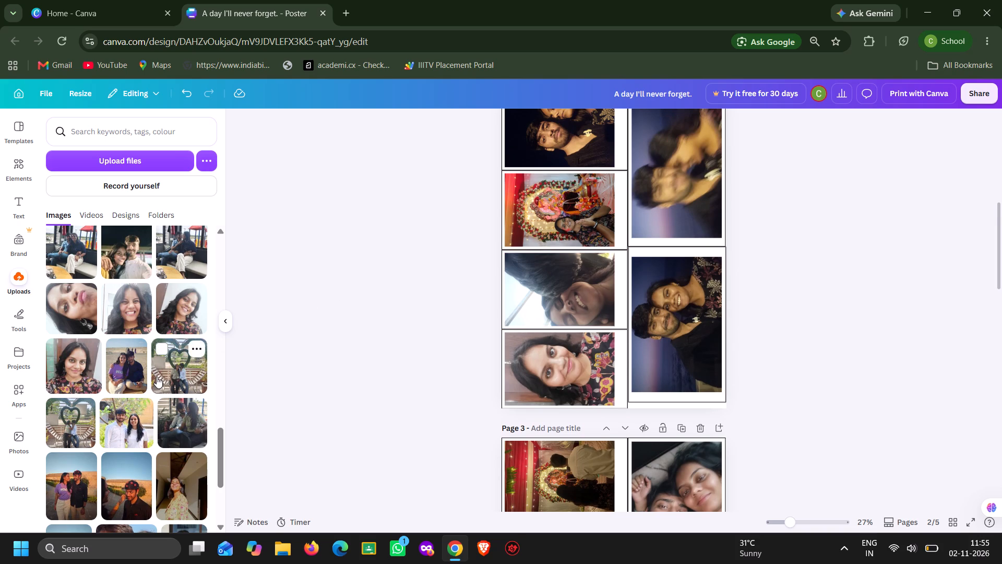
pyautogui.scroll(-2, 120, 384)
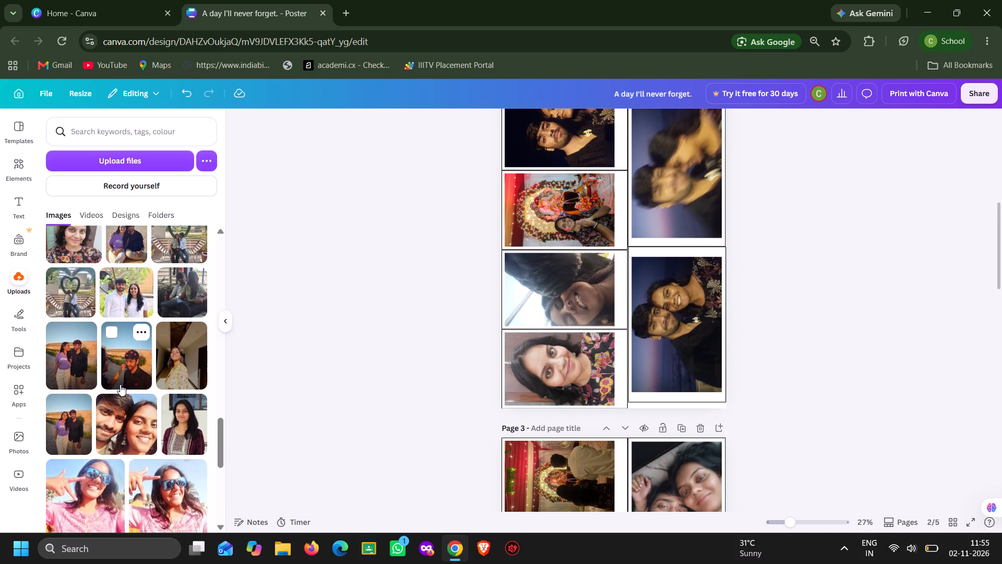
pyautogui.moveTo(120, 366); pyautogui.dragTo(569, 215)
# Adjust the crop of the patterned-cap man's photo in page 2's second landscape frame, keeping its rotation at 0.
pyautogui.doubleClick(589, 225)
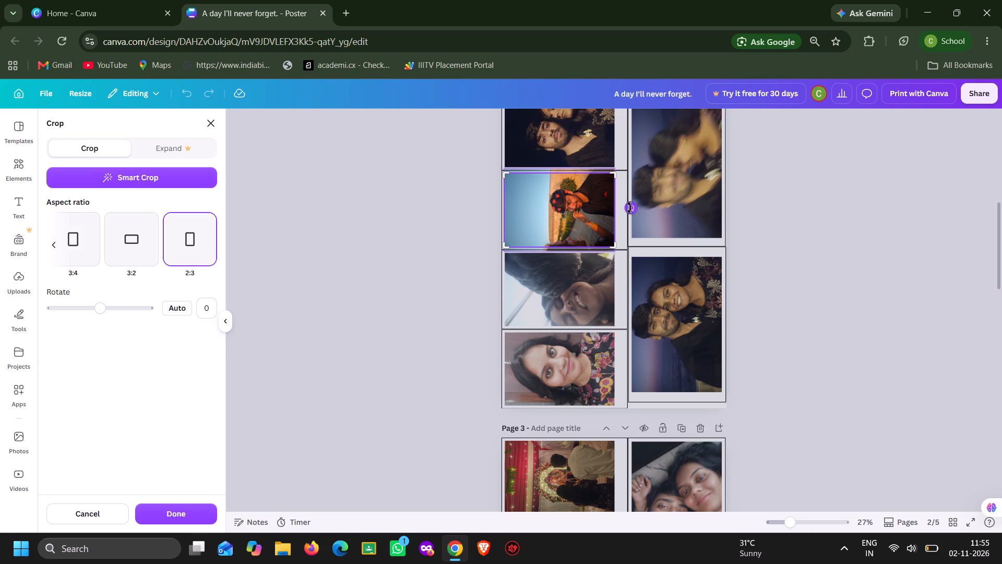
pyautogui.moveTo(629, 208); pyautogui.dragTo(631, 210)
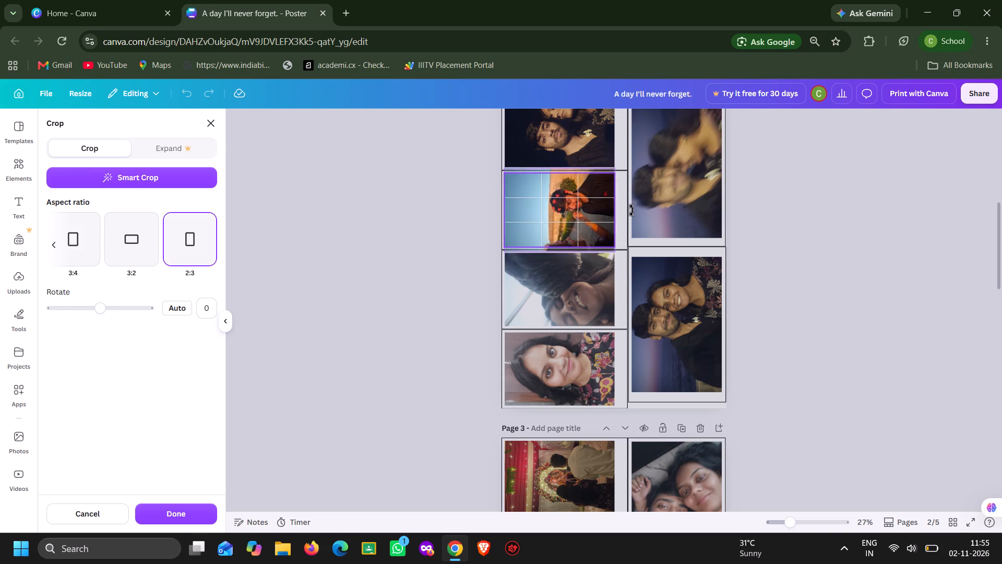
pyautogui.moveTo(631, 210); pyautogui.dragTo(631, 211)
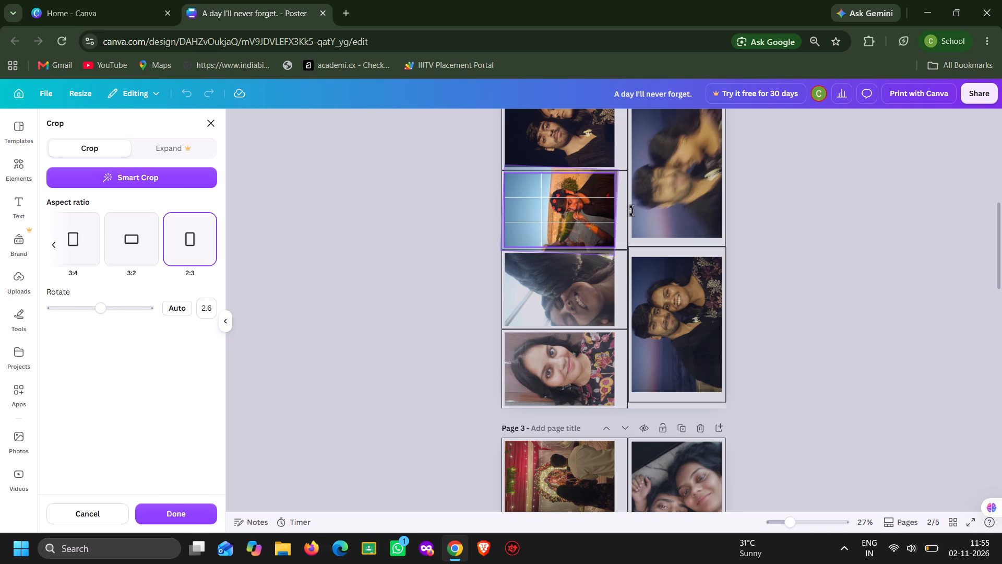
pyautogui.moveTo(631, 211); pyautogui.dragTo(631, 211)
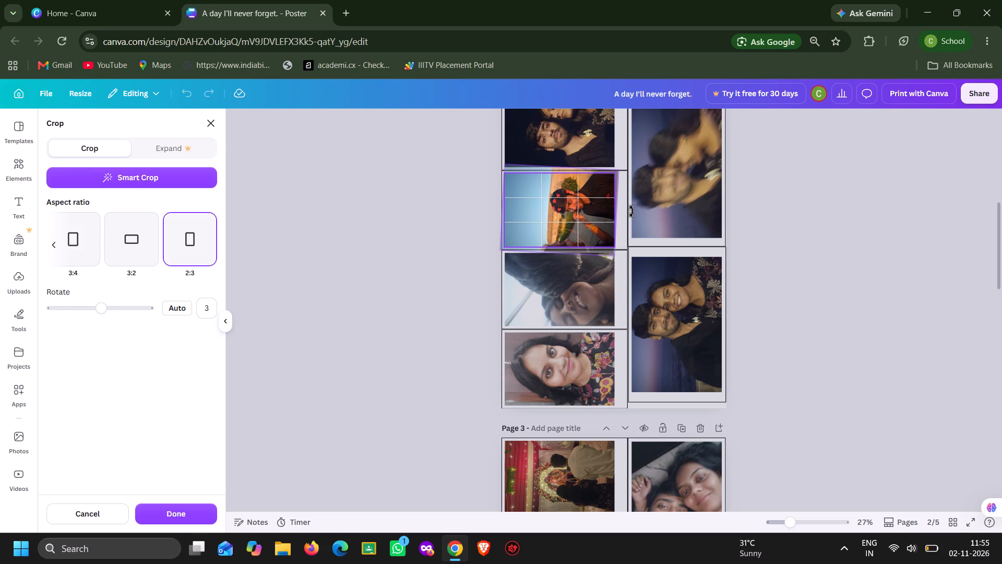
pyautogui.moveTo(631, 211); pyautogui.dragTo(624, 203)
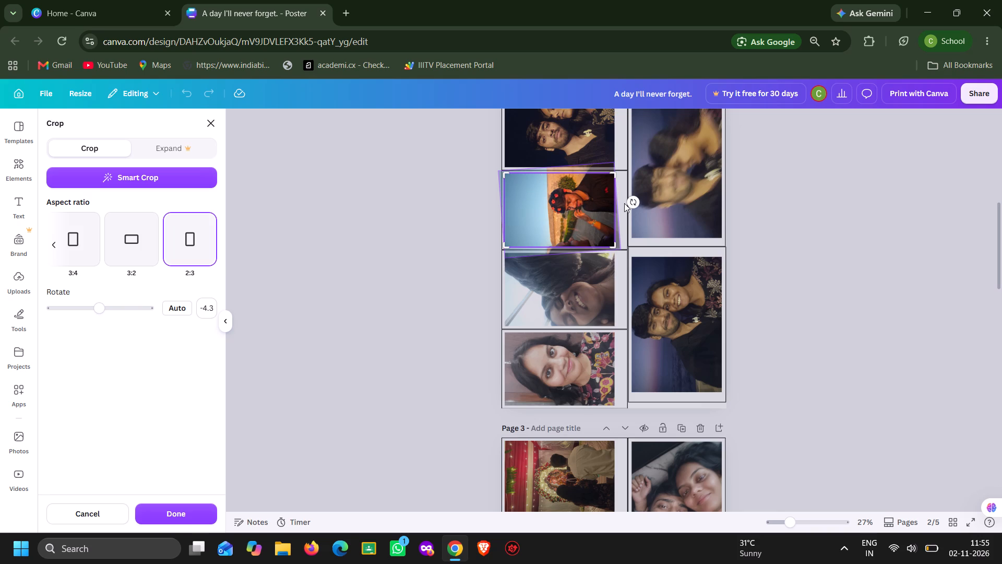
pyautogui.hotkey('ctrl', 'z')
pyautogui.moveTo(559, 214); pyautogui.dragTo(558, 197)
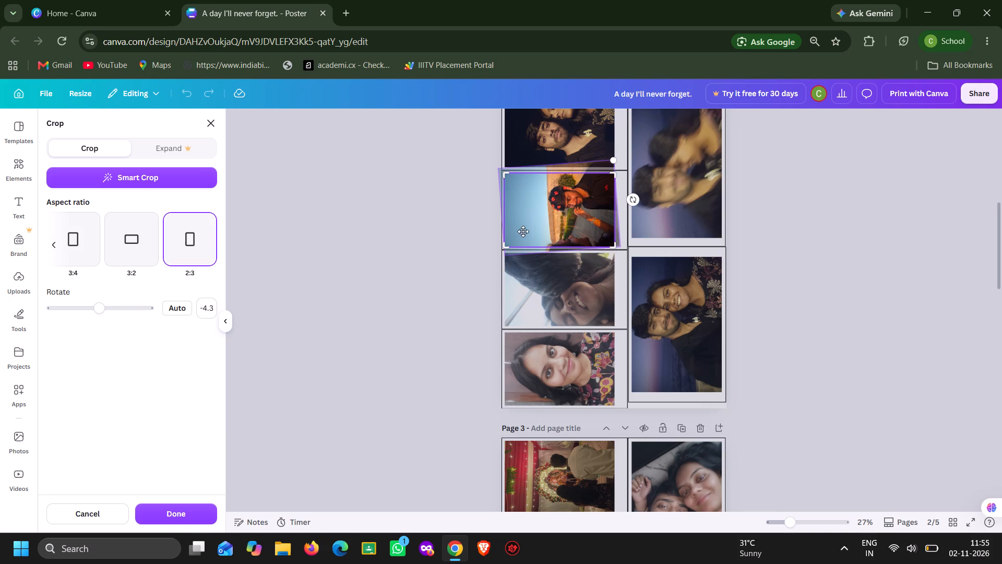
pyautogui.moveTo(631, 198); pyautogui.dragTo(631, 208)
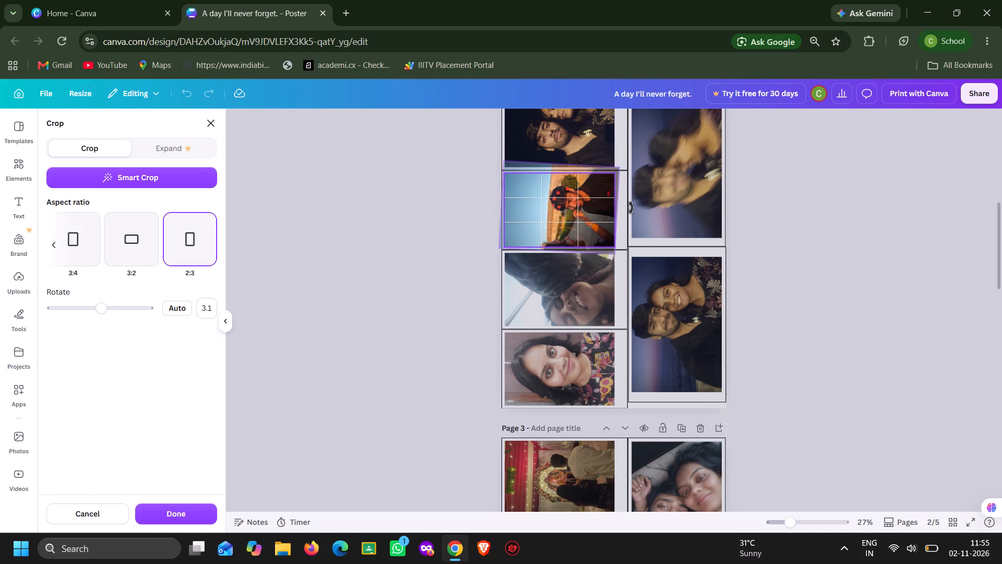
pyautogui.moveTo(631, 208); pyautogui.dragTo(622, 202)
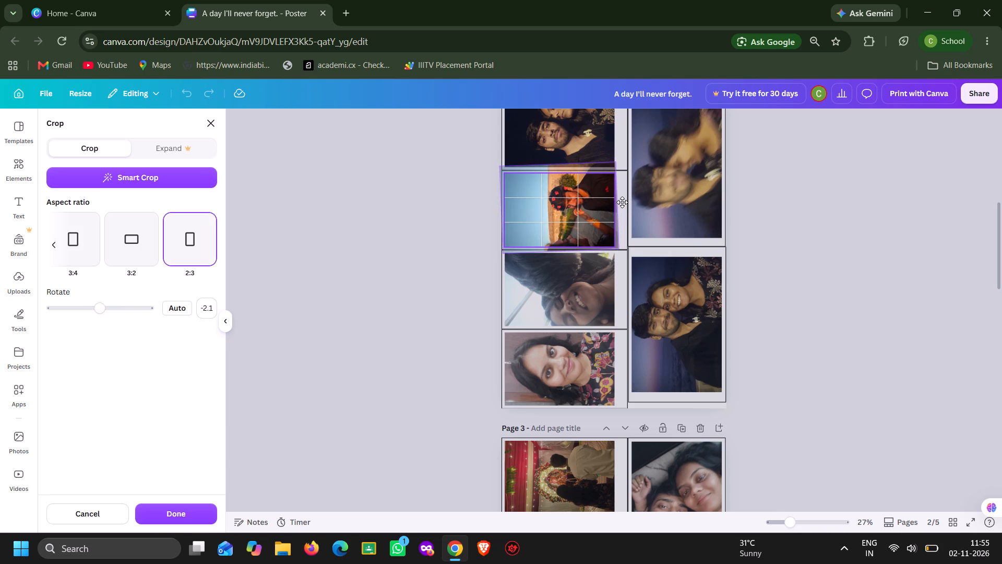
pyautogui.moveTo(622, 202); pyautogui.dragTo(618, 204)
pyautogui.click(434, 216)
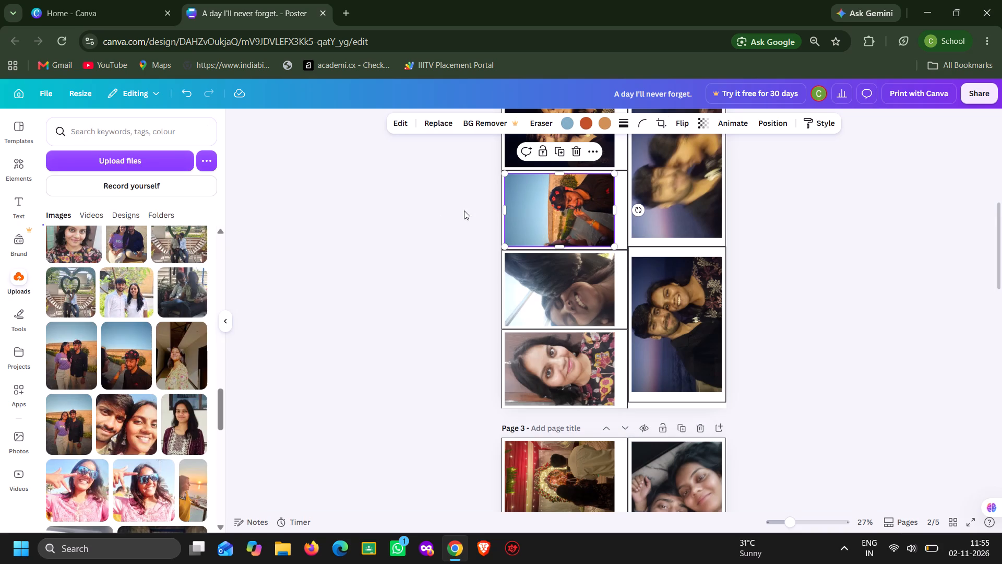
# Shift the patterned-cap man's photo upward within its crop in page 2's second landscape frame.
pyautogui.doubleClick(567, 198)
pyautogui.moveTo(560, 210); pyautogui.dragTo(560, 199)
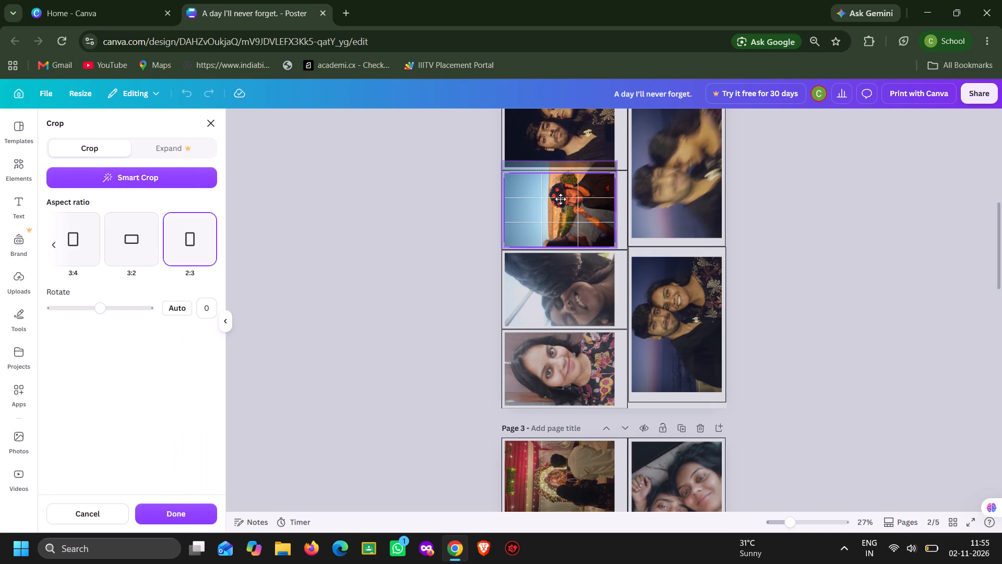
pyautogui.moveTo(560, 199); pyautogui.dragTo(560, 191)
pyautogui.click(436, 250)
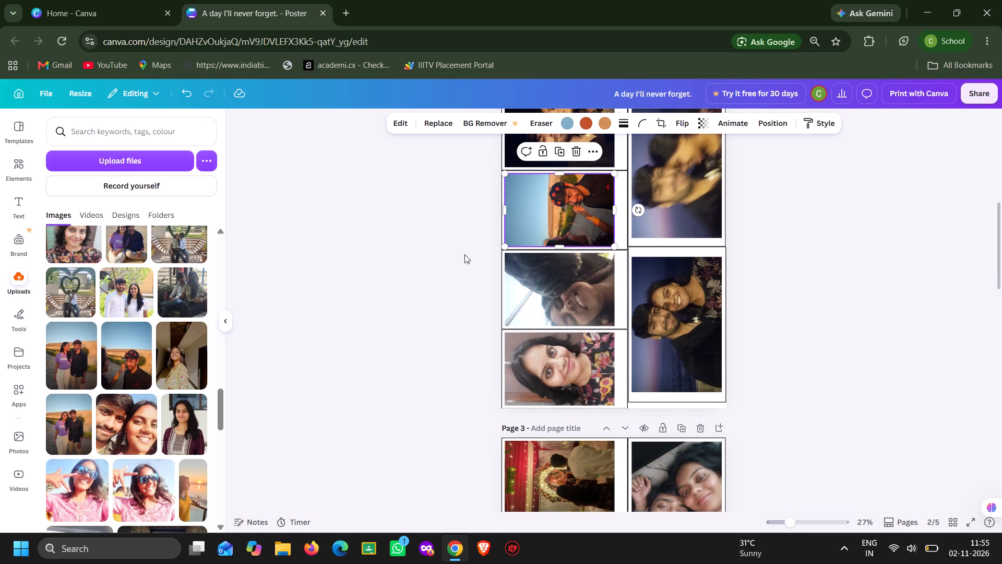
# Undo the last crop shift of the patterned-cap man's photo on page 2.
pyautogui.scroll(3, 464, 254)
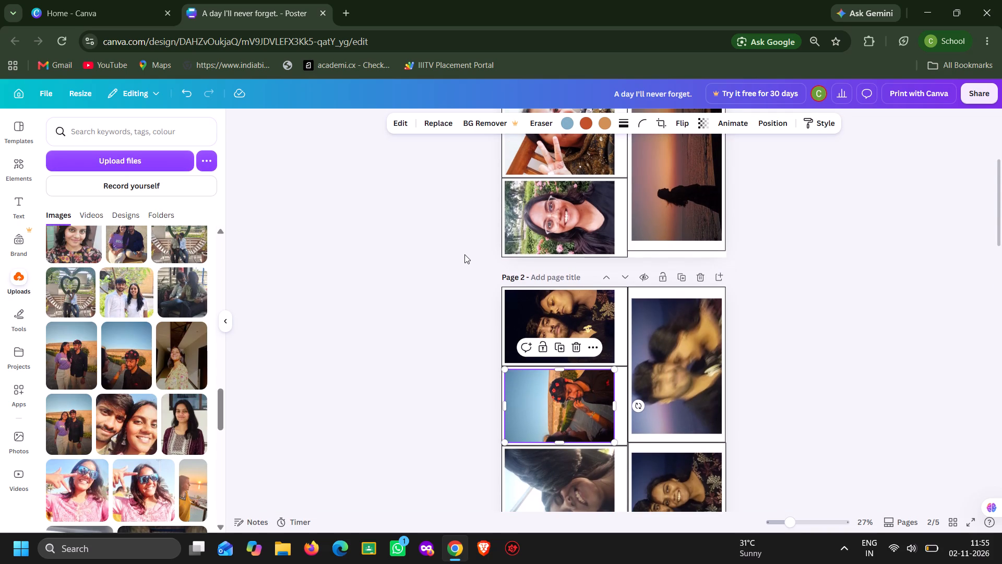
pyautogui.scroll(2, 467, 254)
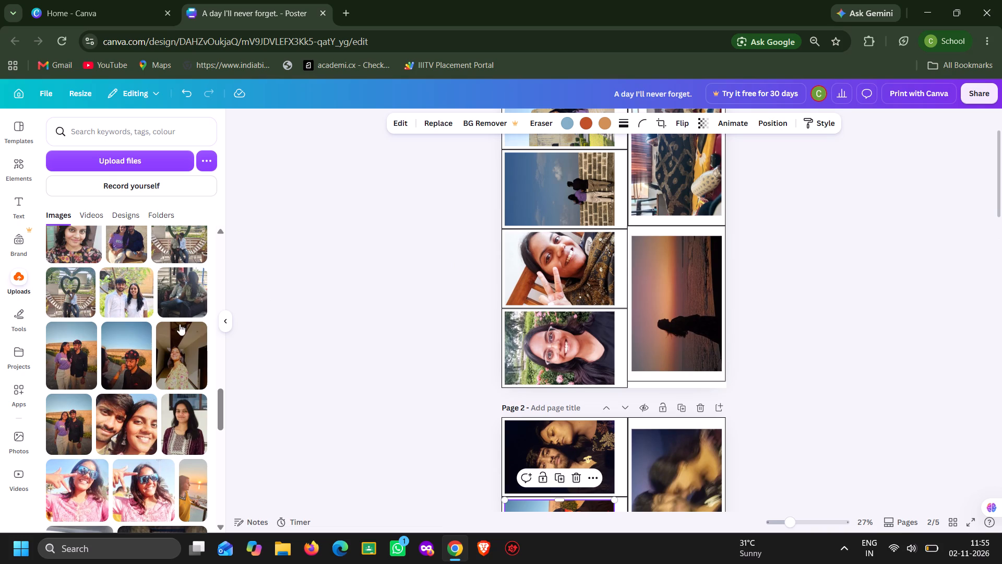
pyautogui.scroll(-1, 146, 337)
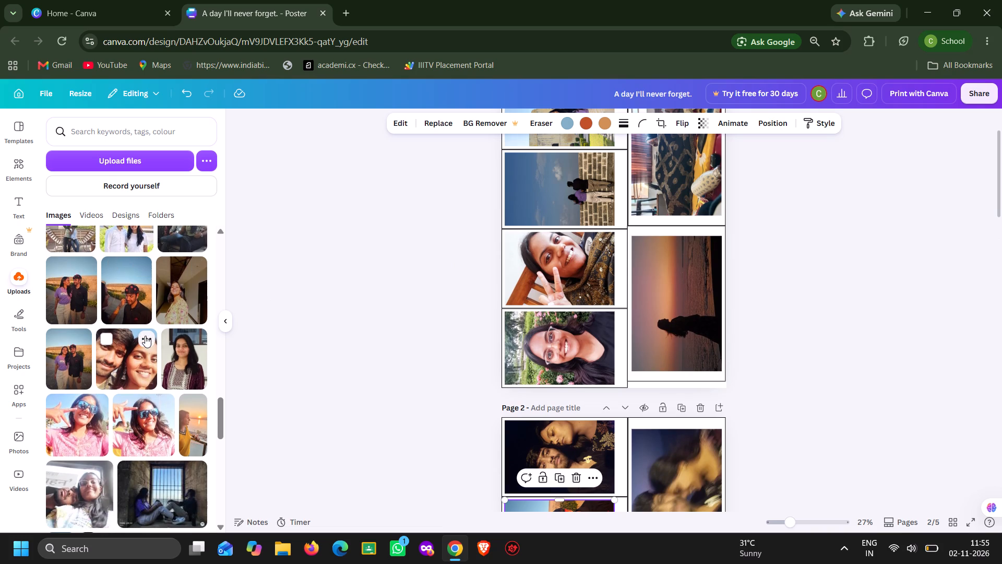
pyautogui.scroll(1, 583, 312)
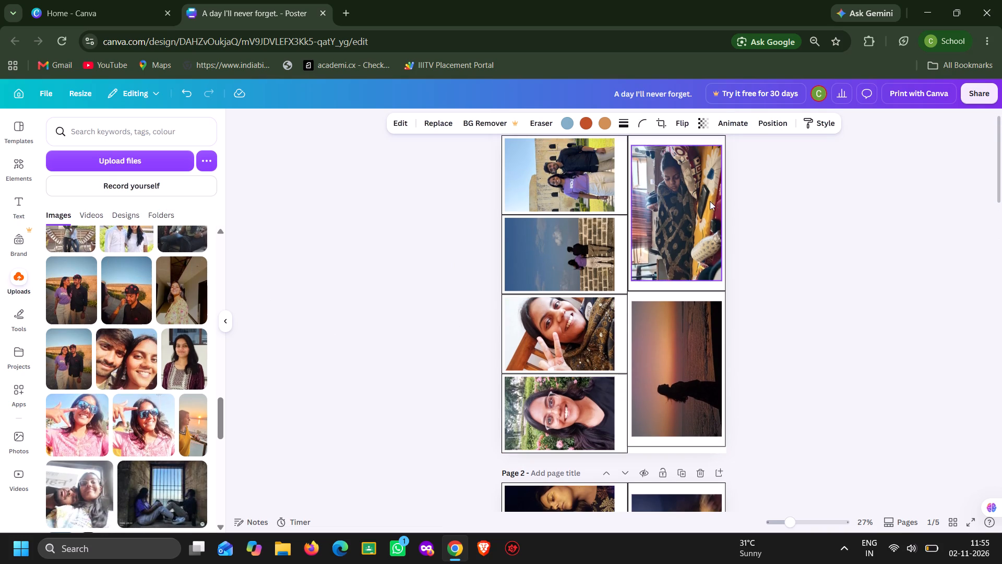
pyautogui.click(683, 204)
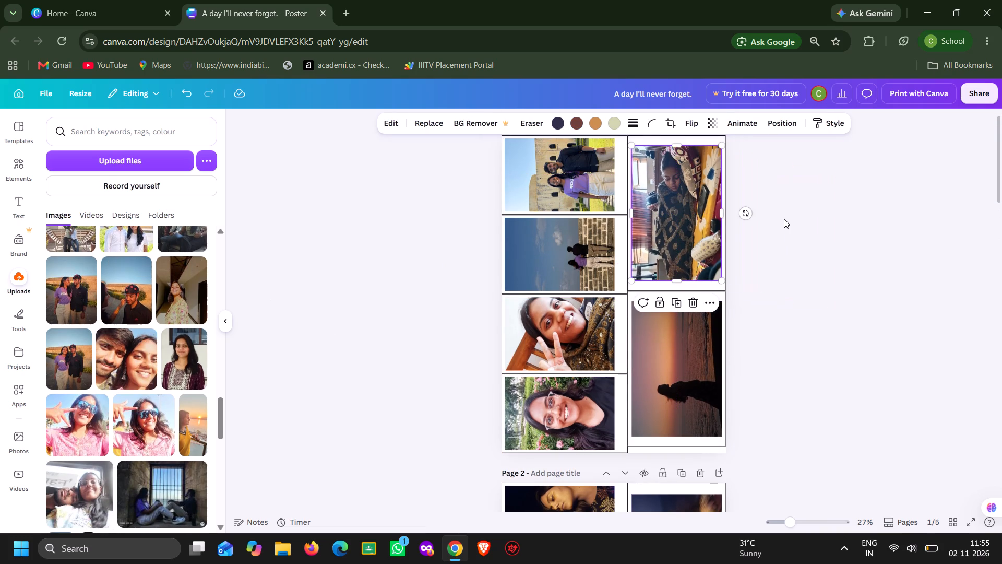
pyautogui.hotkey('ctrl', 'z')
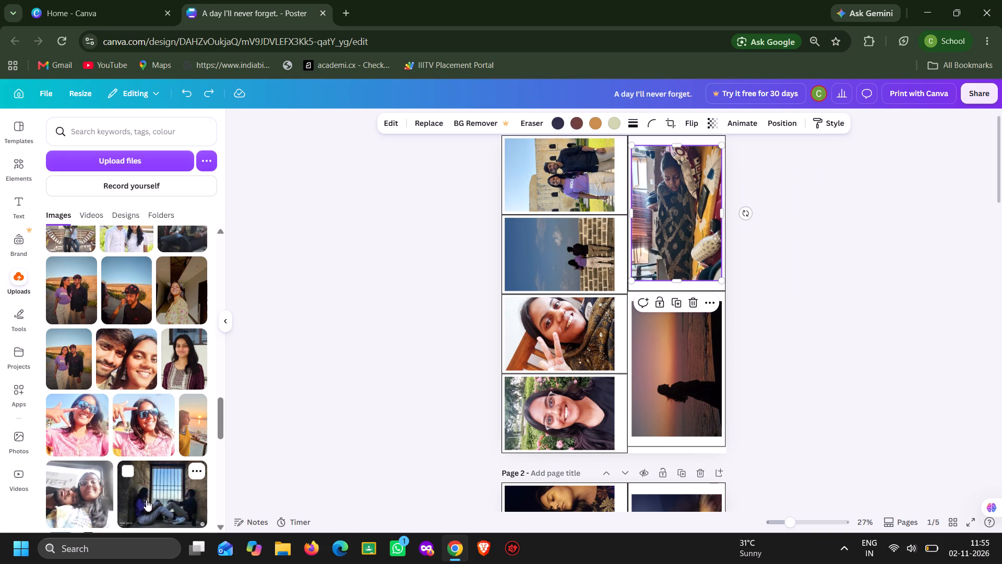
# Replace the shawl photo in page 1's upper portrait frame with the photo of the couple seated by the barred window.
pyautogui.moveTo(146, 500); pyautogui.dragTo(688, 209)
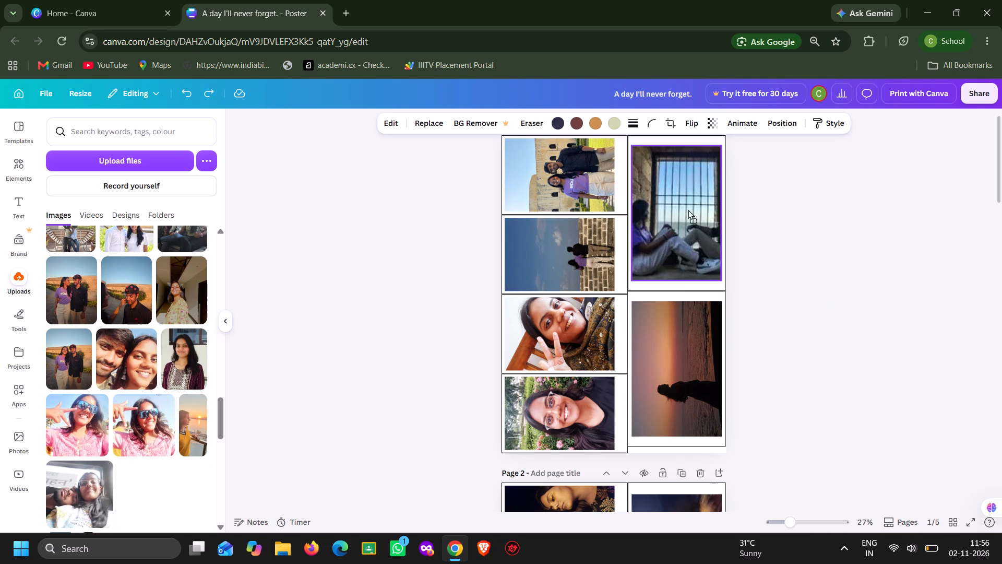
pyautogui.moveTo(688, 209); pyautogui.dragTo(677, 205)
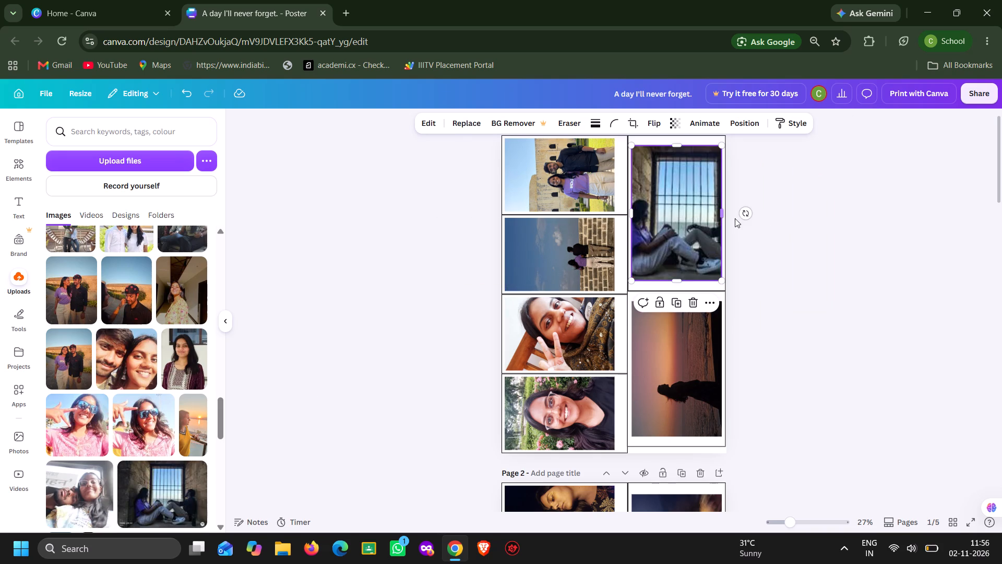
pyautogui.moveTo(742, 211); pyautogui.dragTo(726, 172)
pyautogui.hotkey('ctrl', 'z')
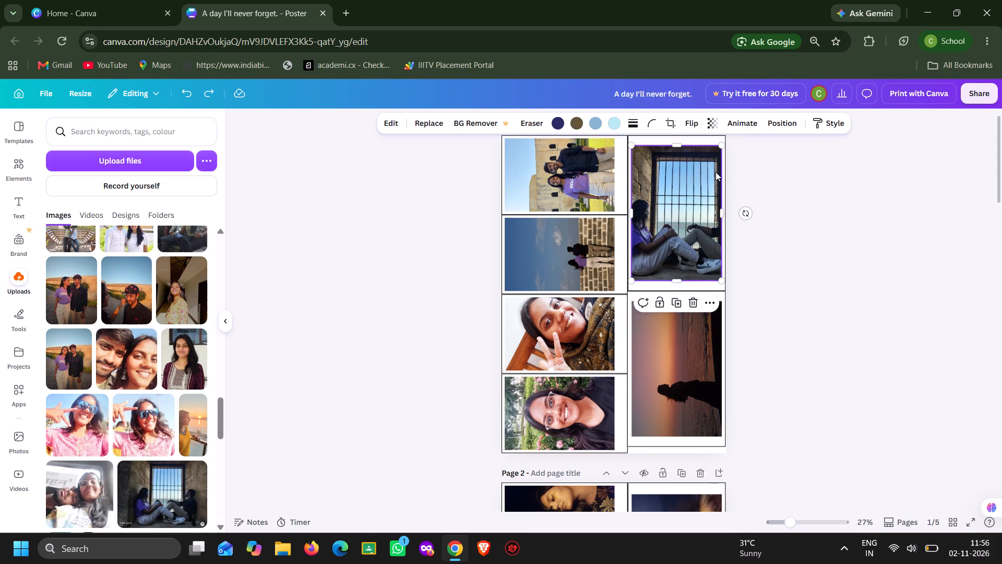
# Rotate the barred-window photo to -90 degrees within page 1's upper portrait frame, scaling and positioning it to fit both people.
pyautogui.doubleClick(672, 210)
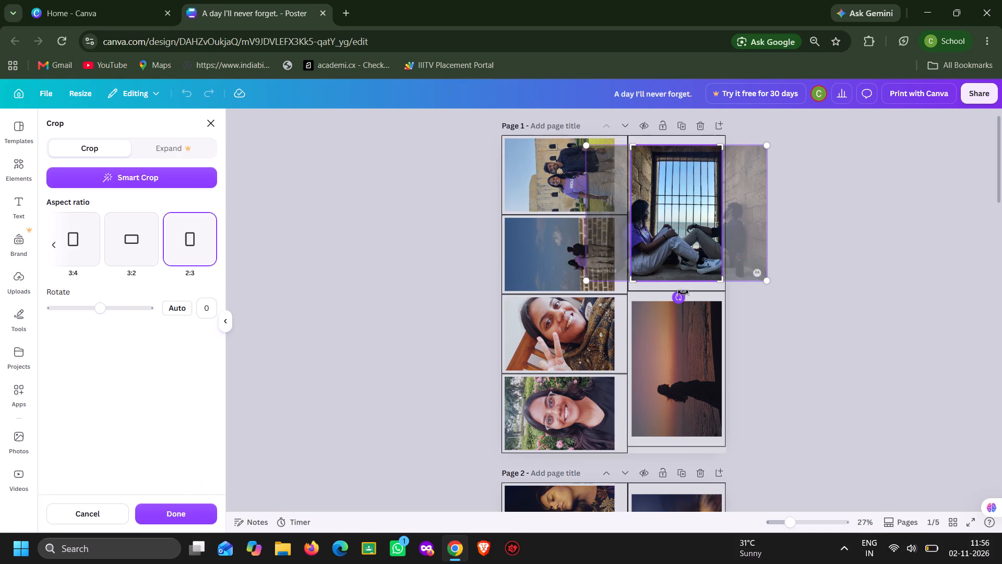
pyautogui.moveTo(676, 294); pyautogui.dragTo(760, 213)
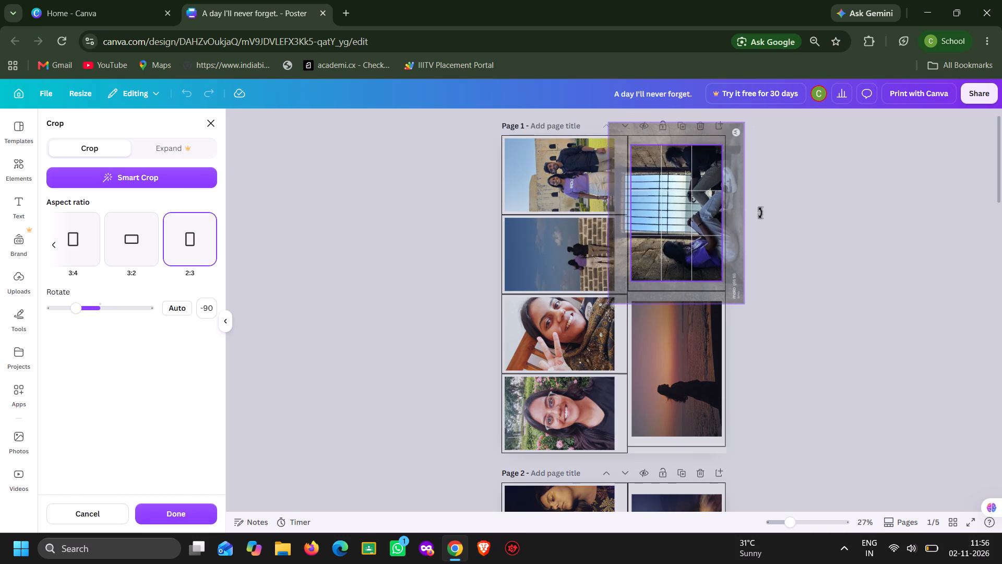
pyautogui.moveTo(760, 213); pyautogui.dragTo(751, 215)
pyautogui.moveTo(742, 308); pyautogui.dragTo(737, 300)
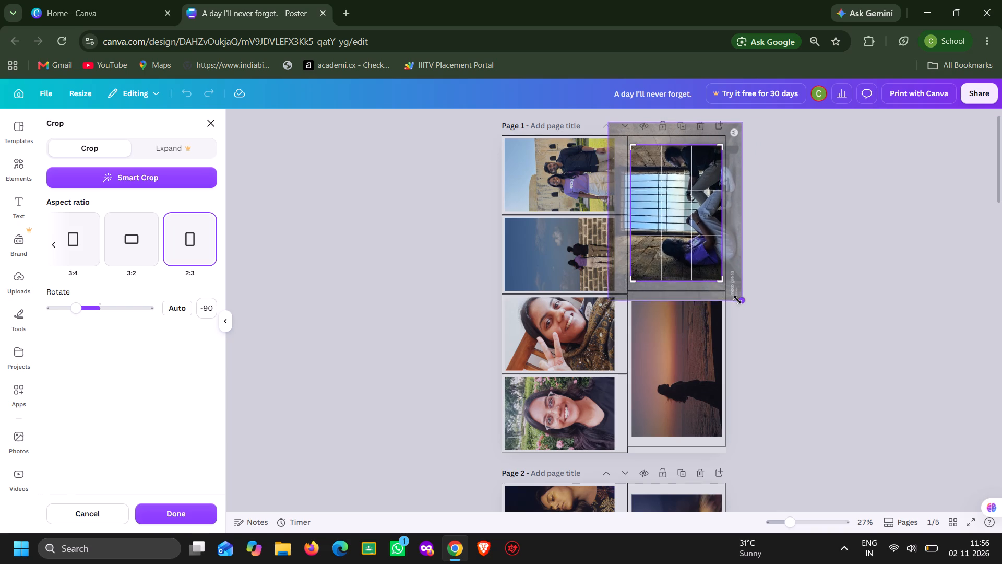
pyautogui.moveTo(737, 300); pyautogui.dragTo(726, 282)
pyautogui.moveTo(727, 124); pyautogui.dragTo(719, 145)
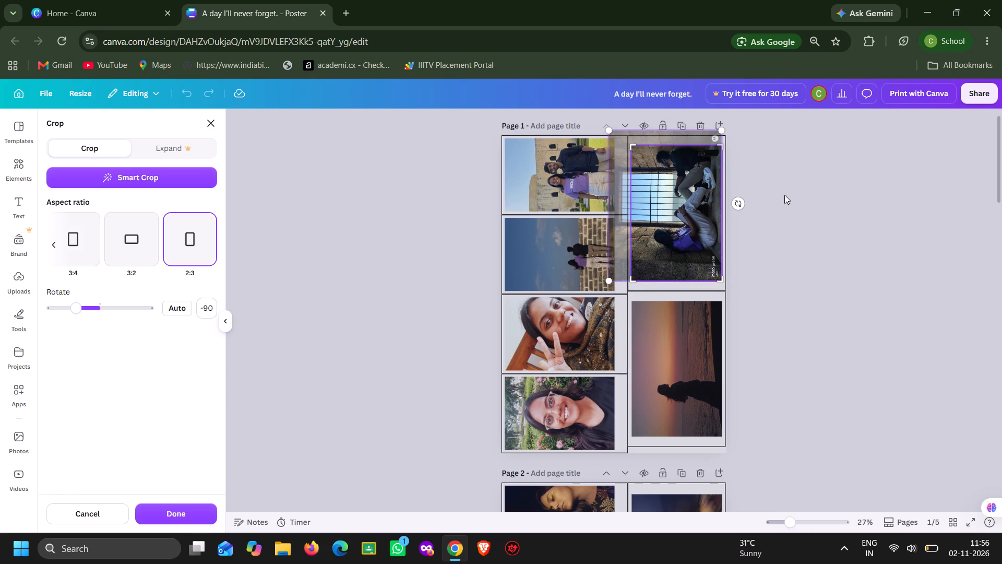
pyautogui.moveTo(691, 216); pyautogui.dragTo(697, 227)
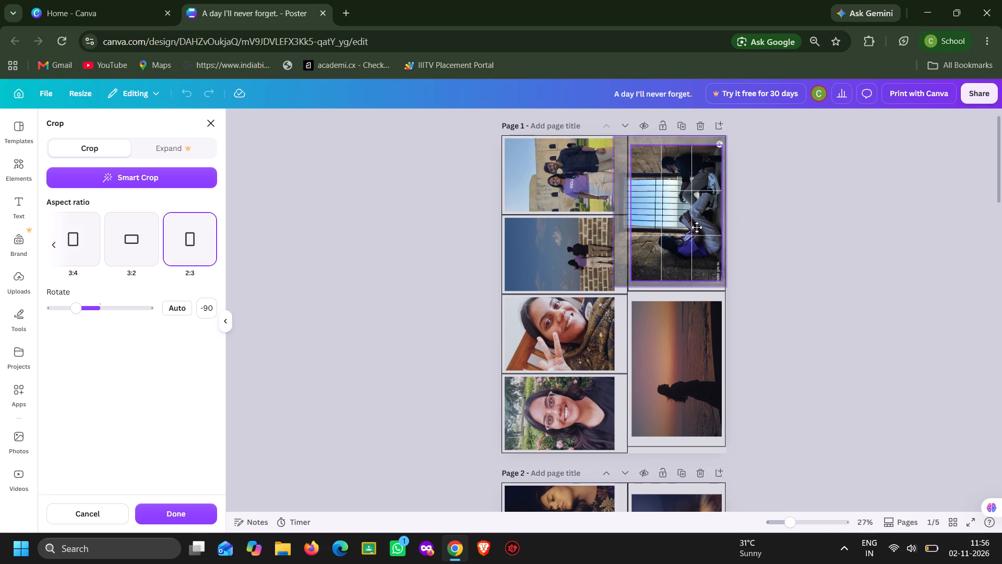
pyautogui.moveTo(697, 227); pyautogui.dragTo(702, 229)
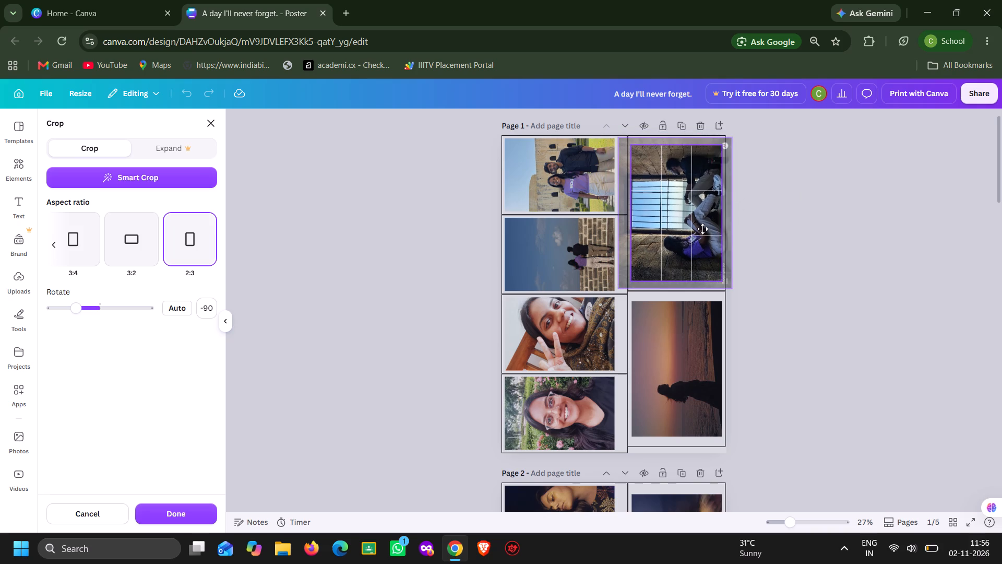
pyautogui.moveTo(702, 229); pyautogui.dragTo(697, 227)
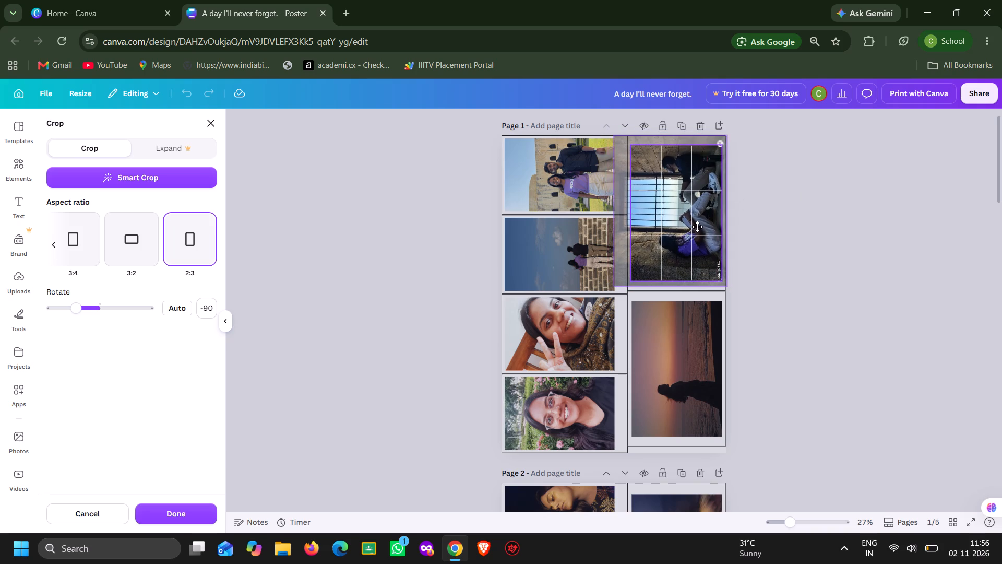
pyautogui.moveTo(697, 227); pyautogui.dragTo(699, 236)
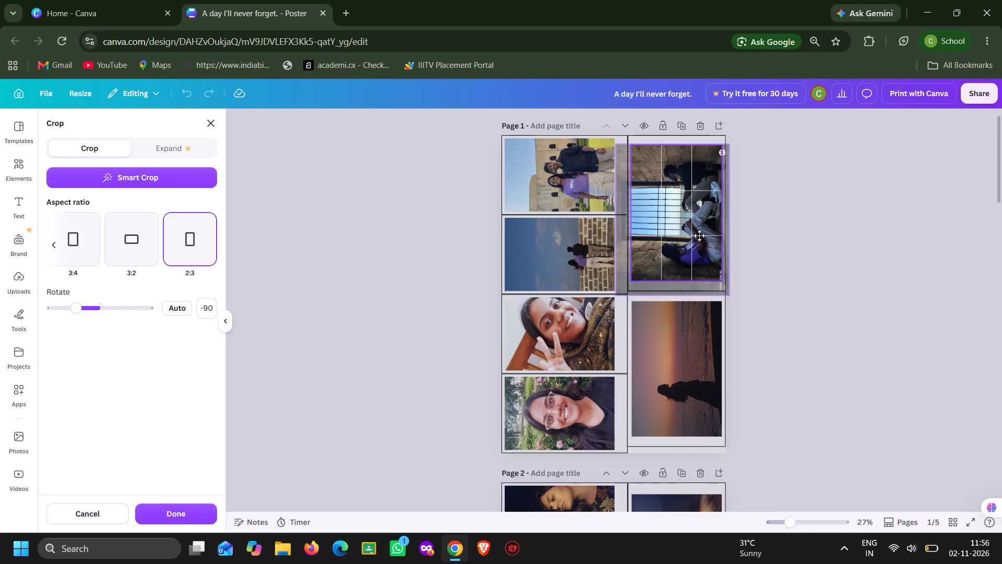
pyautogui.moveTo(699, 236); pyautogui.dragTo(699, 230)
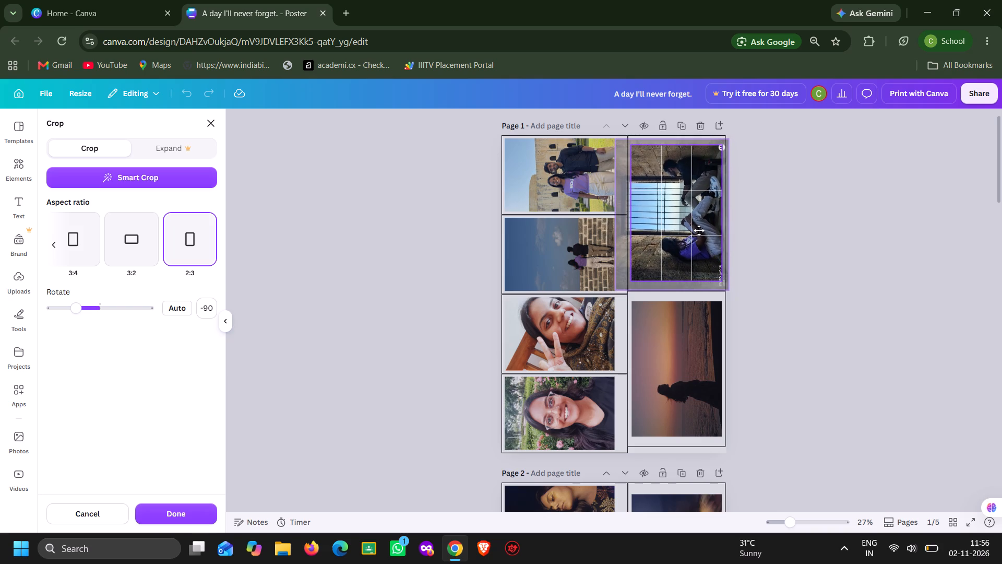
pyautogui.moveTo(699, 230); pyautogui.dragTo(699, 230)
pyautogui.click(820, 228)
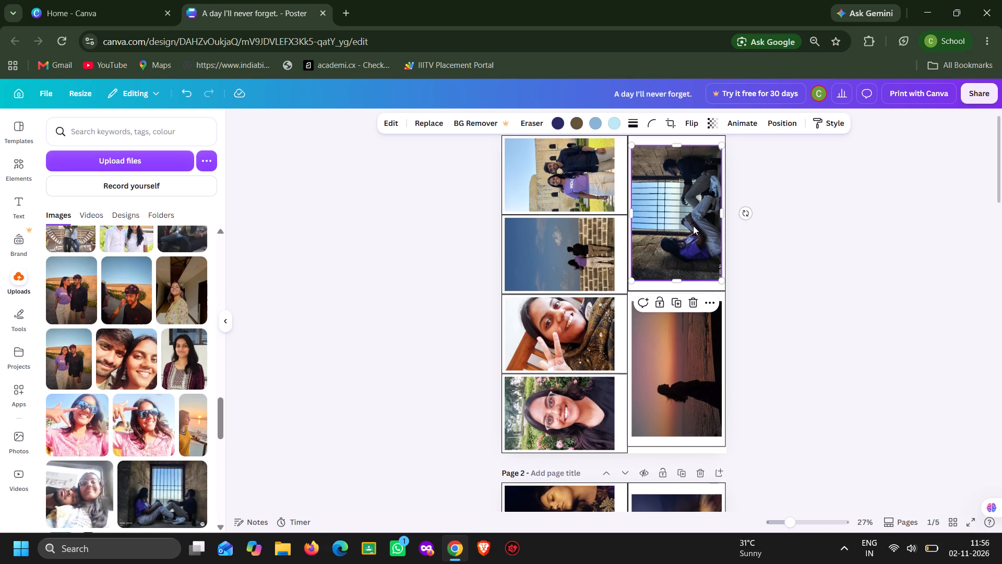
# Examine the rotated barred-window photo up close and look over the other photos on page 1.
pyautogui.hscroll(-1, 693, 226)
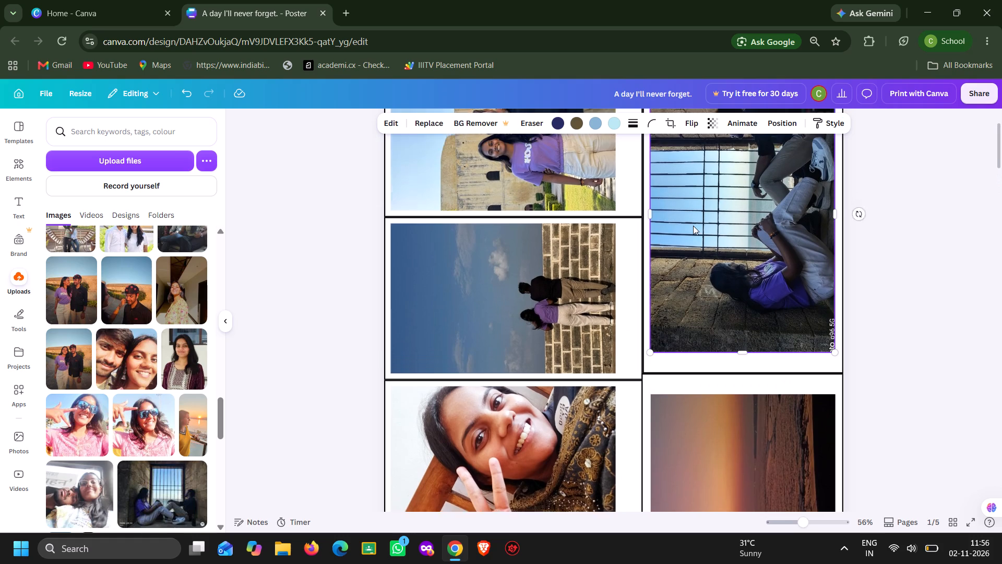
pyautogui.hscroll(-3, 693, 226)
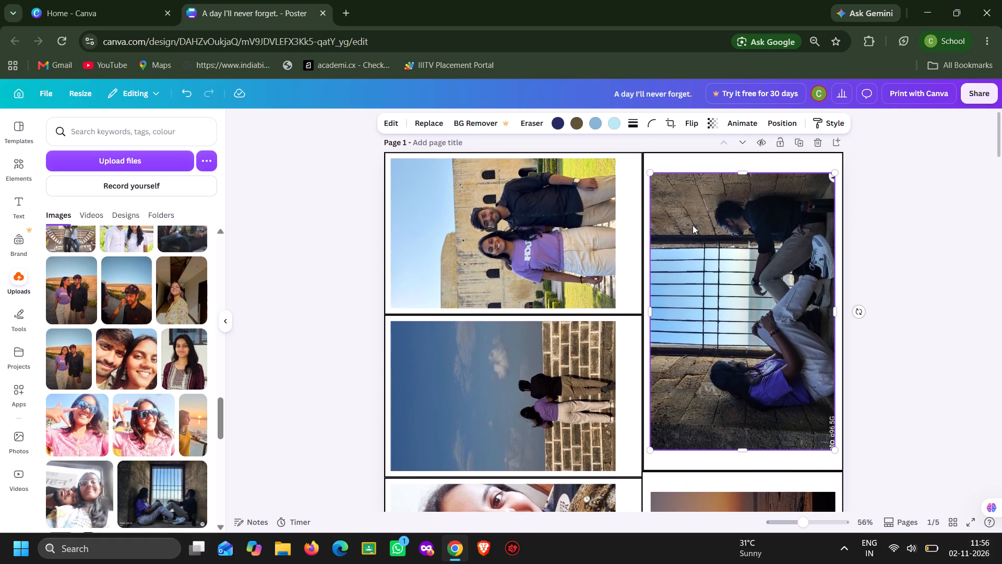
pyautogui.hscroll(-1, 693, 225)
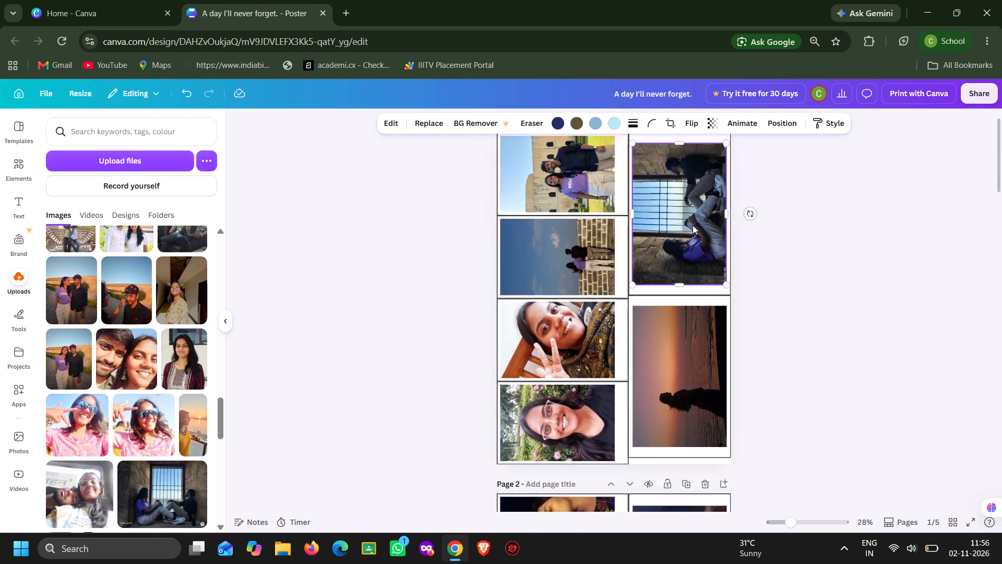
pyautogui.scroll(3, 822, 404)
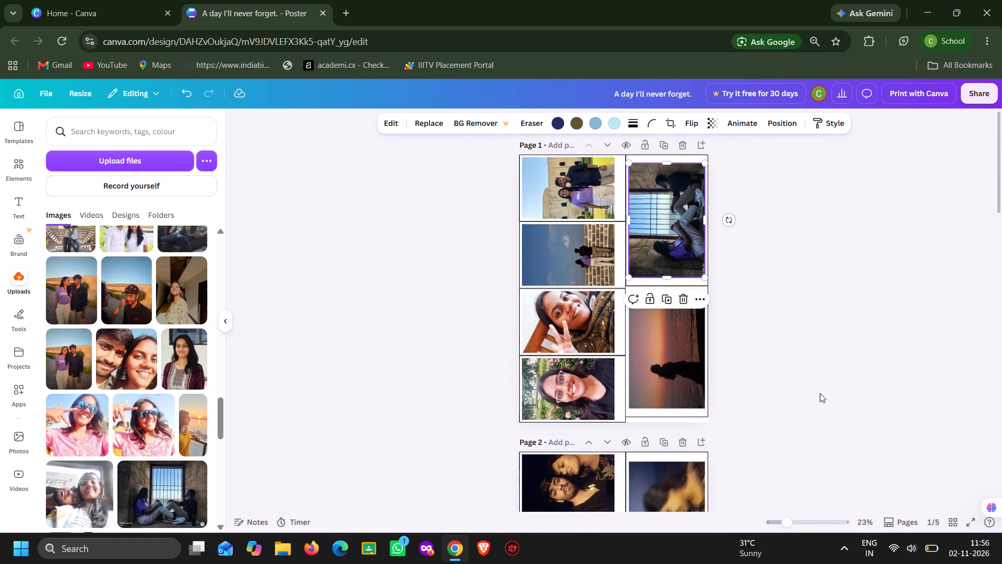
pyautogui.scroll(2, 820, 393)
pyautogui.scroll(-1, 765, 255)
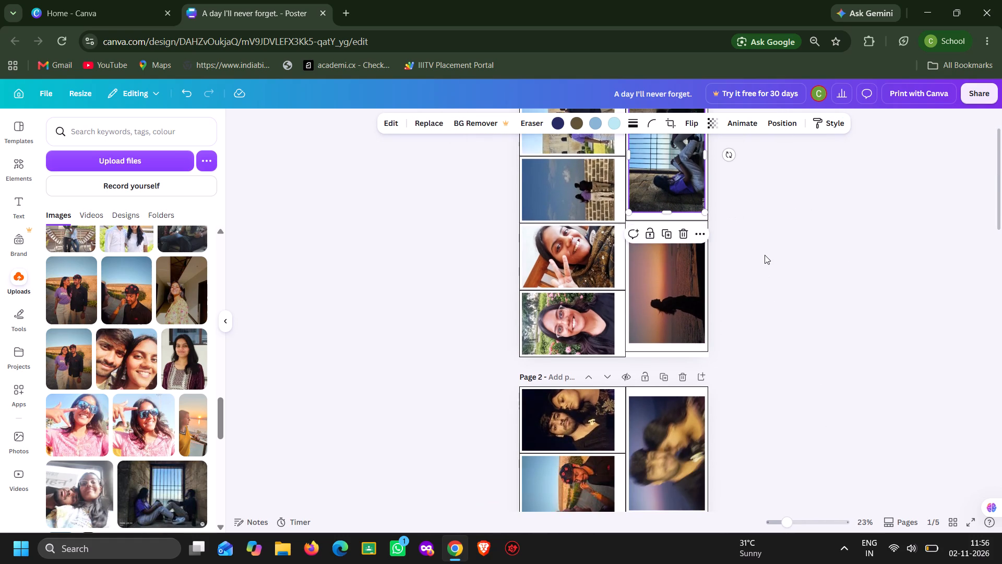
# Look over the photos on all five pages of the poster.
pyautogui.scroll(-6, 765, 255)
pyautogui.scroll(-1, 106, 365)
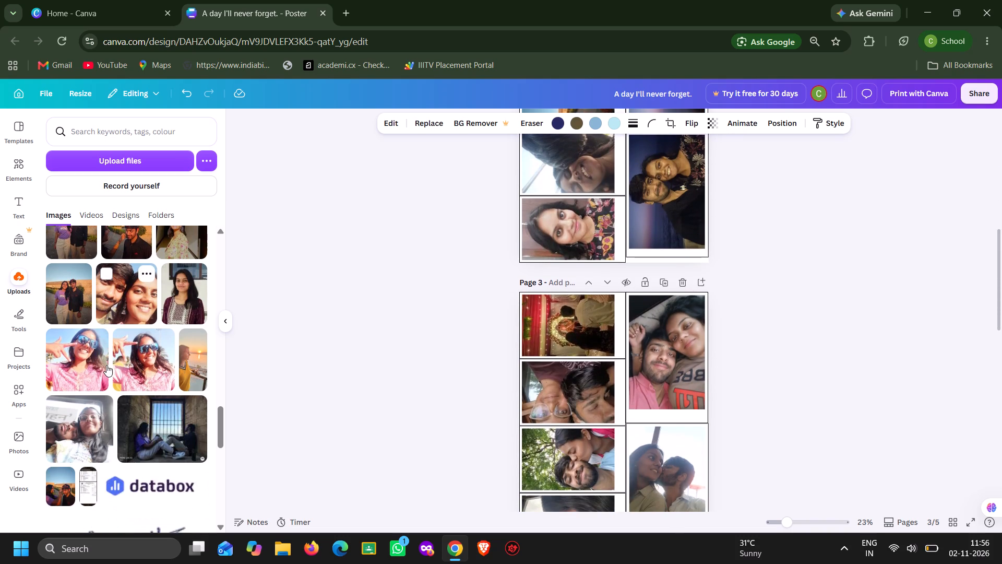
pyautogui.scroll(-1, 106, 365)
pyautogui.scroll(1, 106, 365)
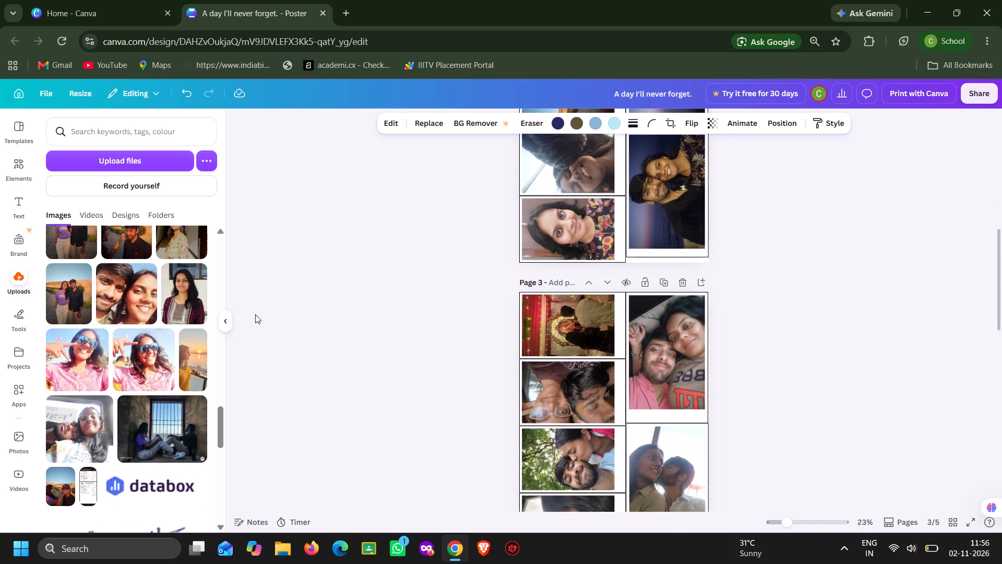
pyautogui.scroll(-8, 319, 303)
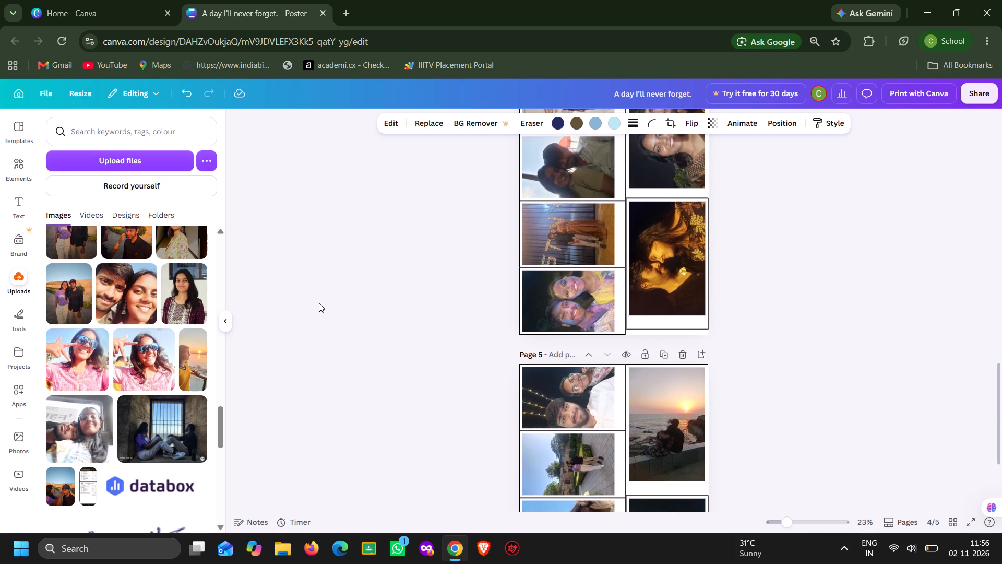
pyautogui.scroll(-3, 319, 303)
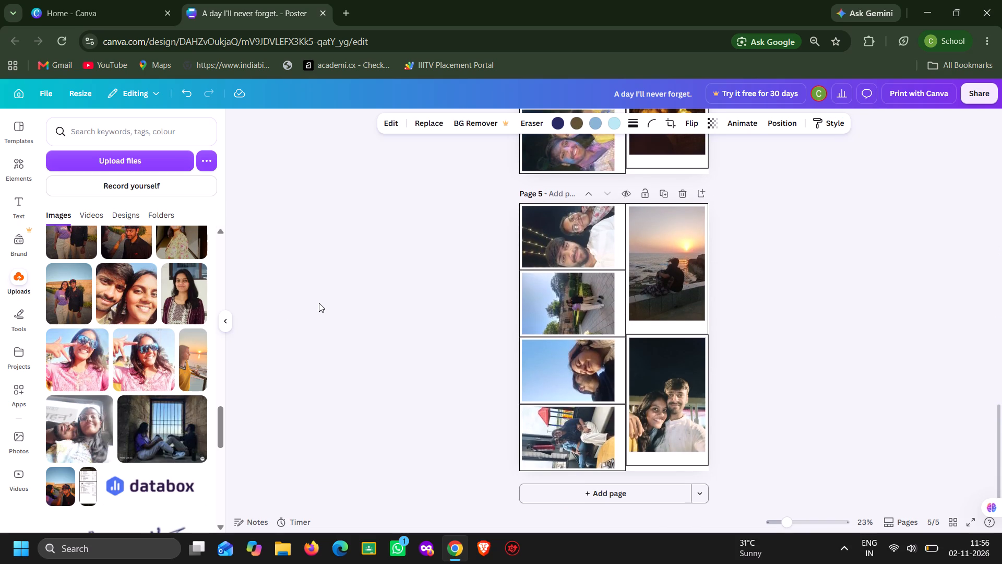
pyautogui.scroll(6, 319, 303)
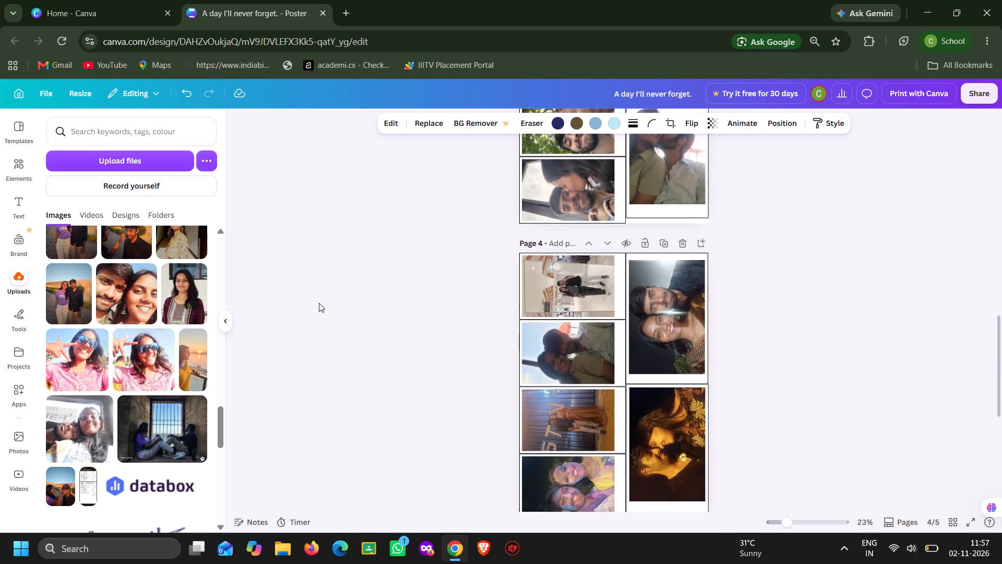
pyautogui.scroll(6, 319, 303)
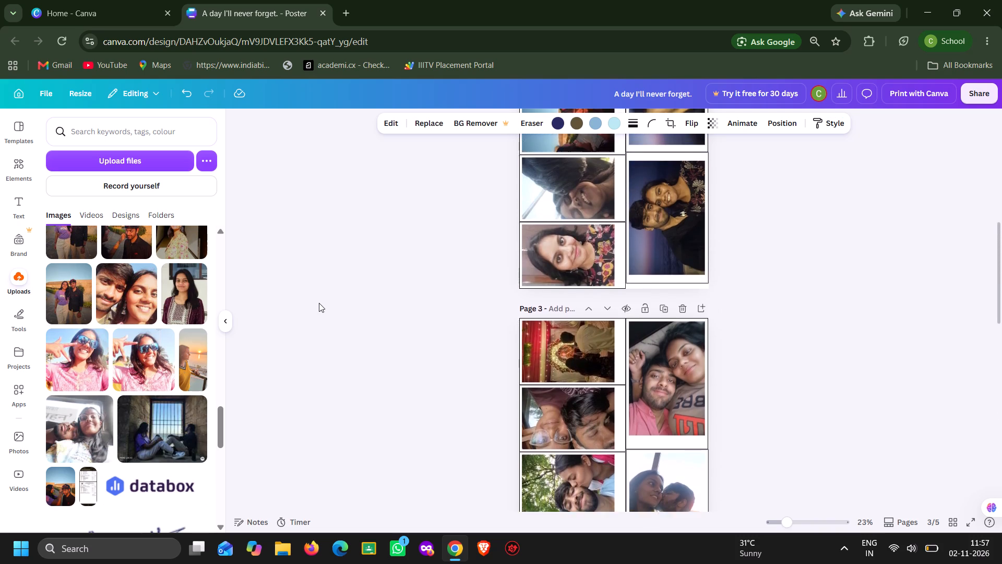
pyautogui.scroll(3, 319, 303)
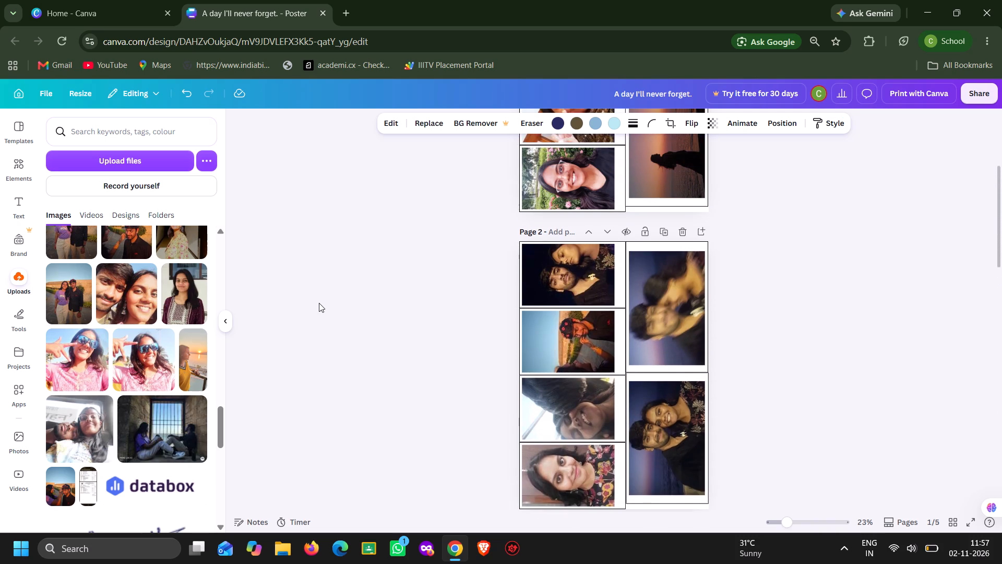
pyautogui.scroll(2, 319, 303)
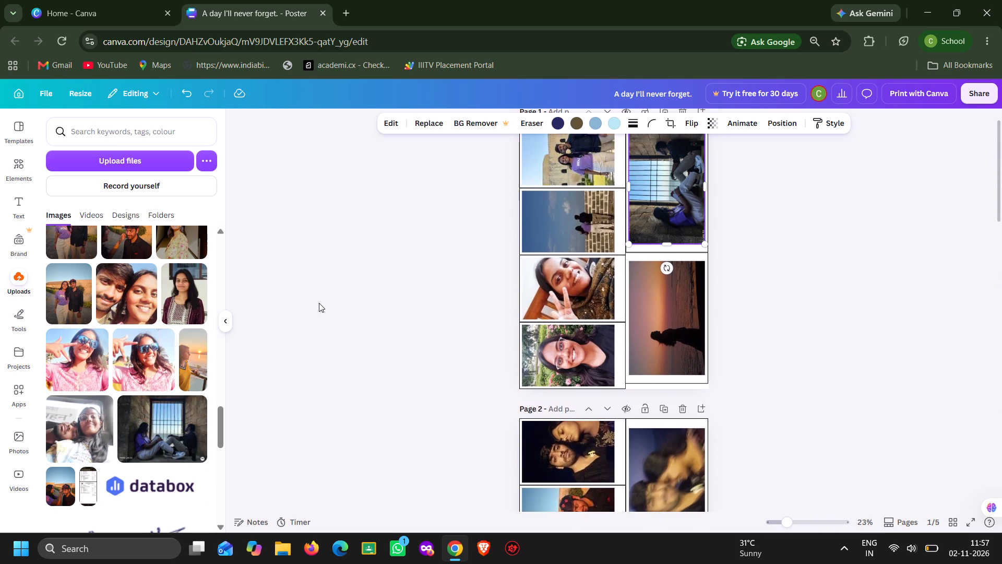
pyautogui.scroll(1, 319, 302)
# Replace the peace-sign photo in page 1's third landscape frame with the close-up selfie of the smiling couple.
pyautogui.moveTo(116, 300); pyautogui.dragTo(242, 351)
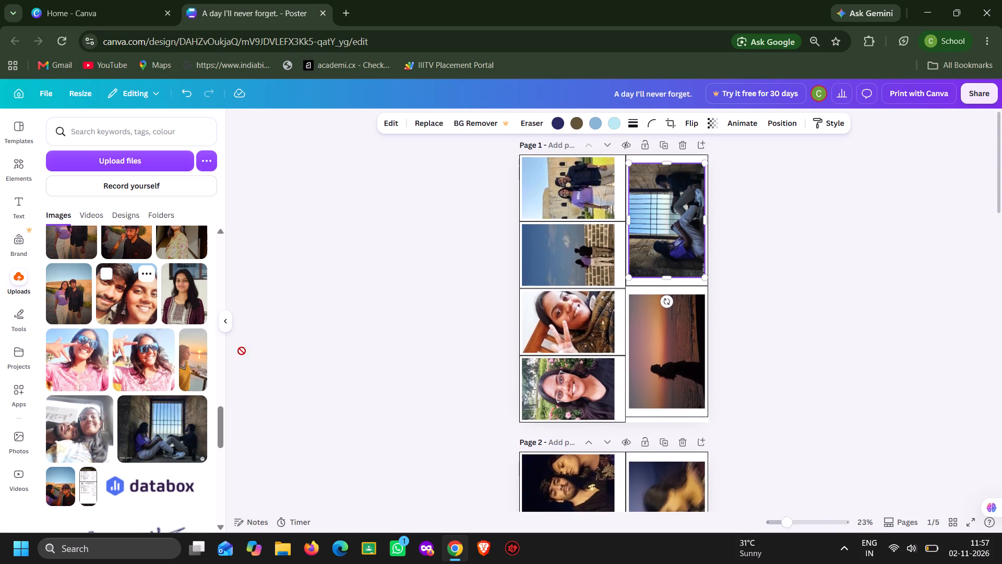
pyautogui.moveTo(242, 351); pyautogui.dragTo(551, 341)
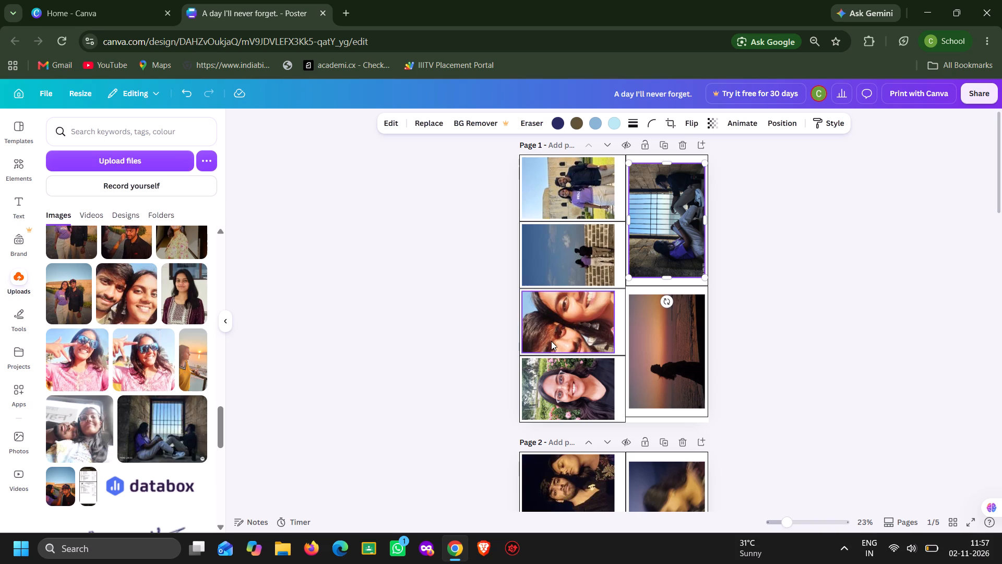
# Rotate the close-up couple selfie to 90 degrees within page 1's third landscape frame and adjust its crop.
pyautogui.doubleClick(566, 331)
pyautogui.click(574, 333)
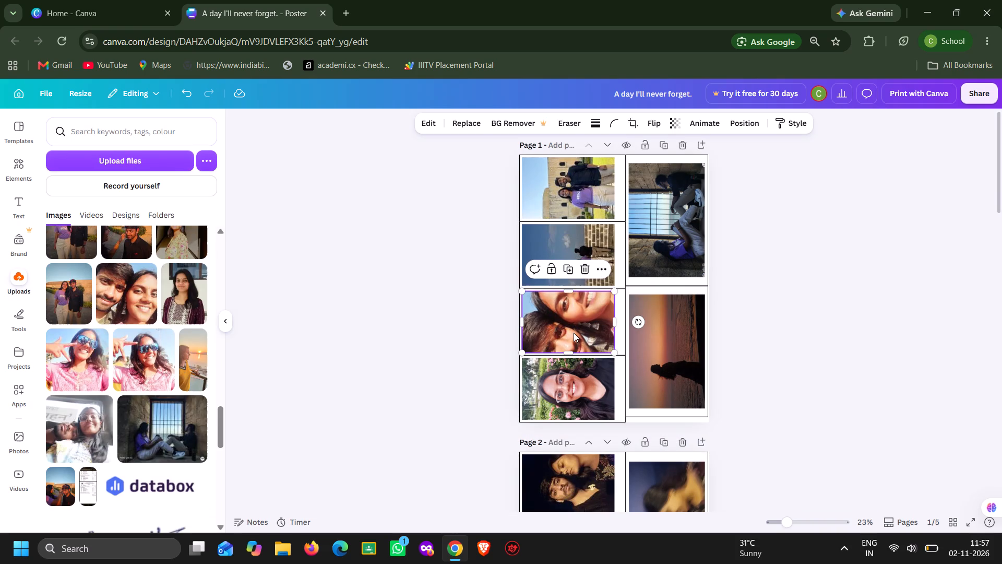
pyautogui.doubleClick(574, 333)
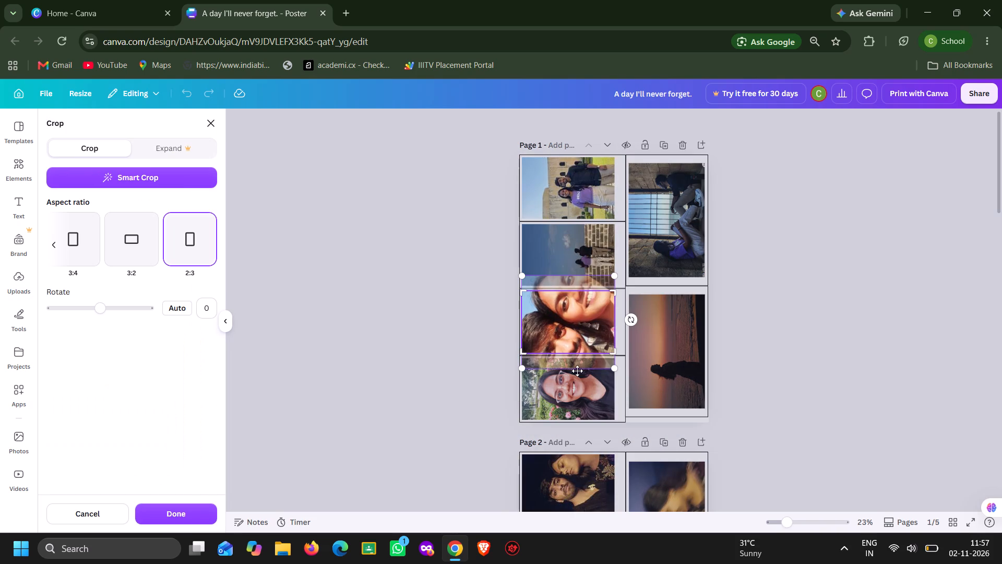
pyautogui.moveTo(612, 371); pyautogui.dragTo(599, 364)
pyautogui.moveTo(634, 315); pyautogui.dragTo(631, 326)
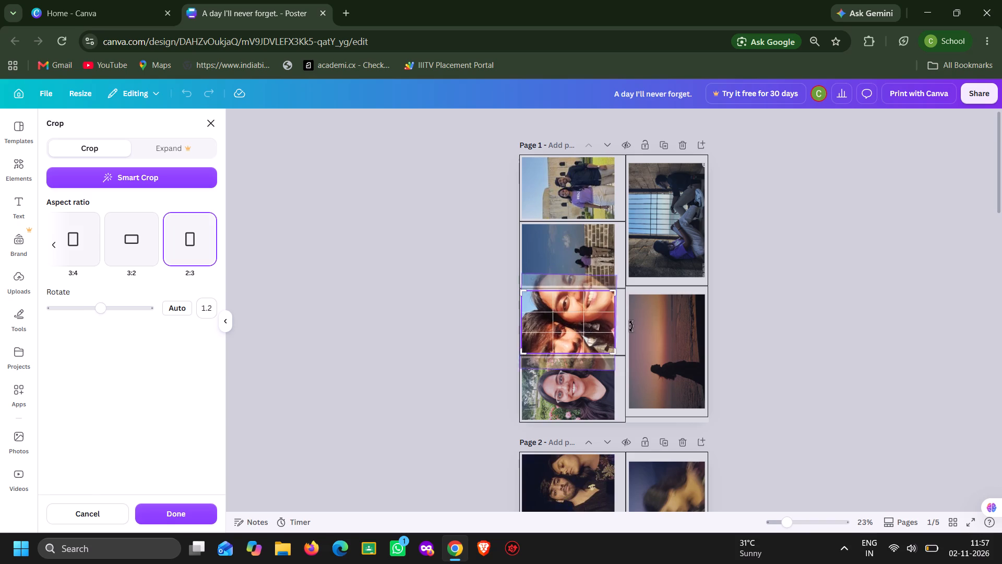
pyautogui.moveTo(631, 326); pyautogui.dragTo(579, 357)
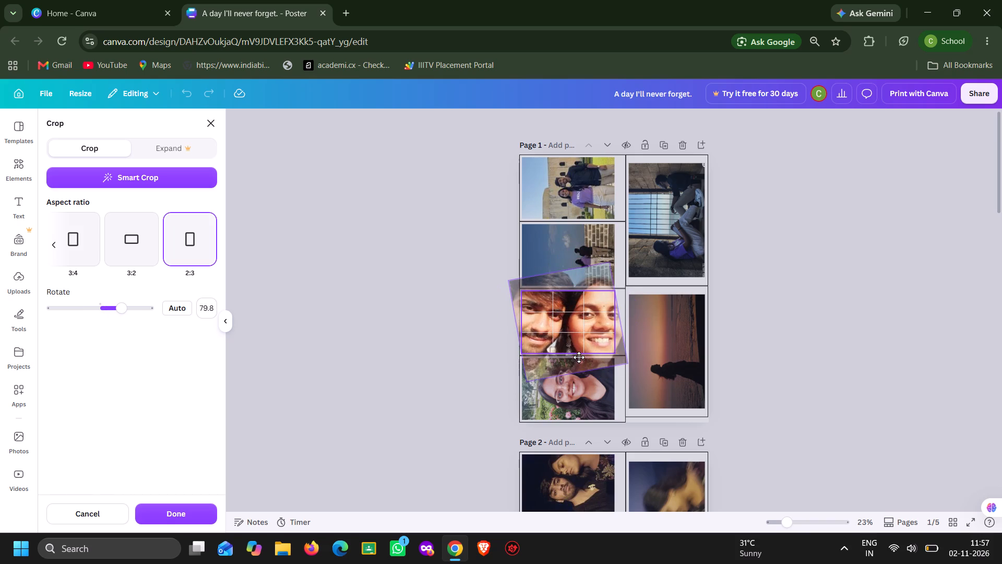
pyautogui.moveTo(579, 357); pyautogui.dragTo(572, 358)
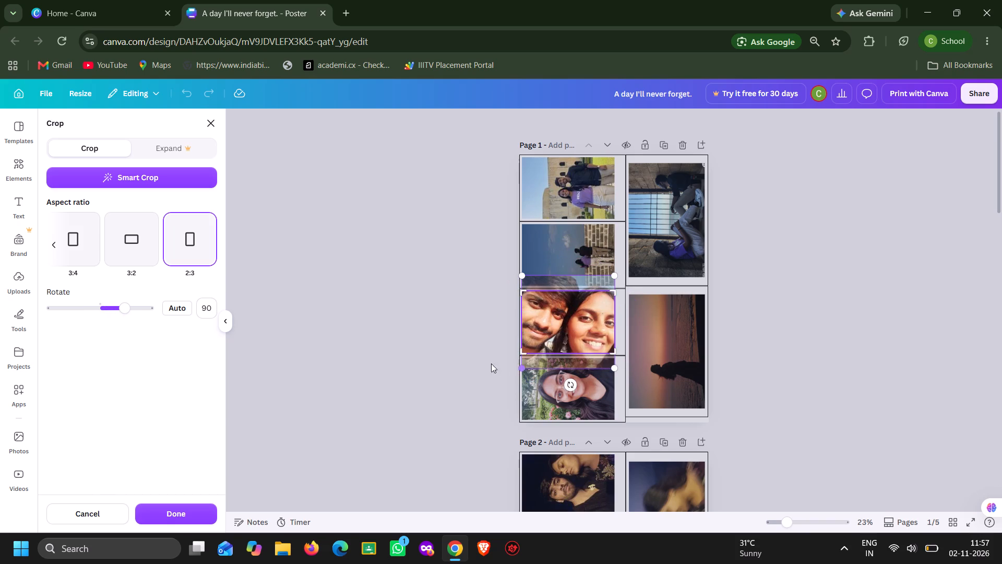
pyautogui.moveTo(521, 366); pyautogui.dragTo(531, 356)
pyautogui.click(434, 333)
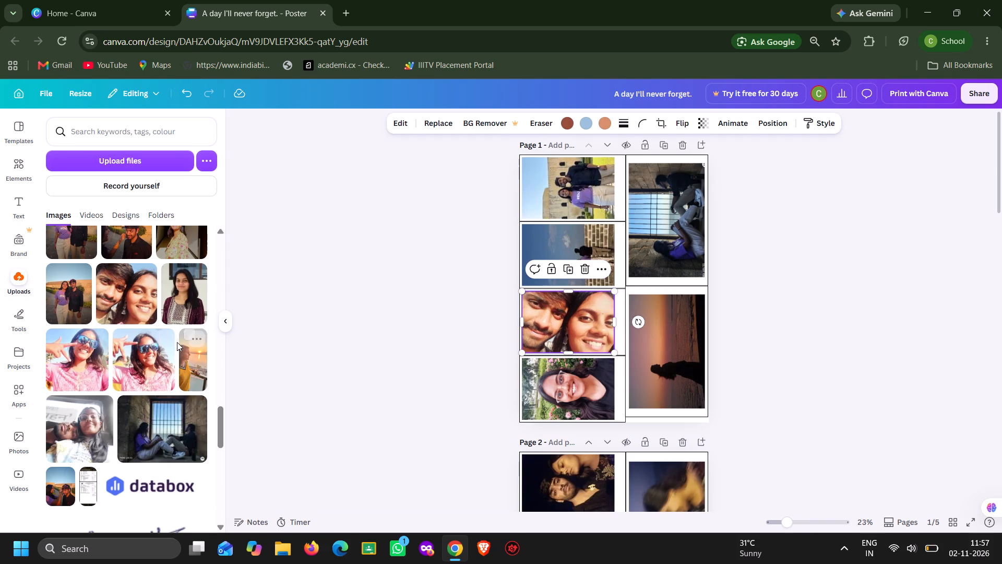
# Replace the close-up selfie in page 1's third landscape frame with the pale, bright selfie of the couple leaning together.
pyautogui.moveTo(61, 433); pyautogui.dragTo(510, 350)
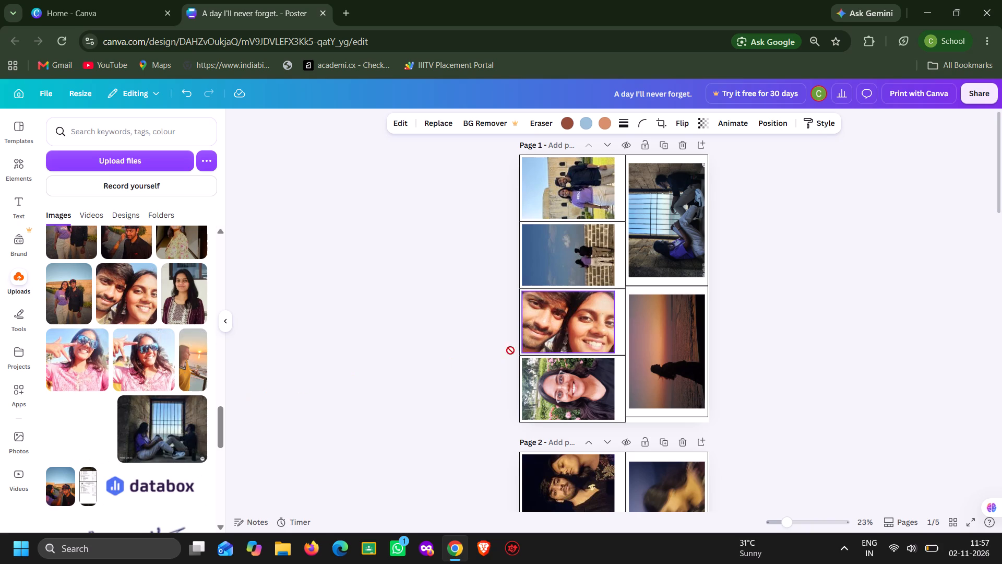
pyautogui.moveTo(510, 350); pyautogui.dragTo(555, 337)
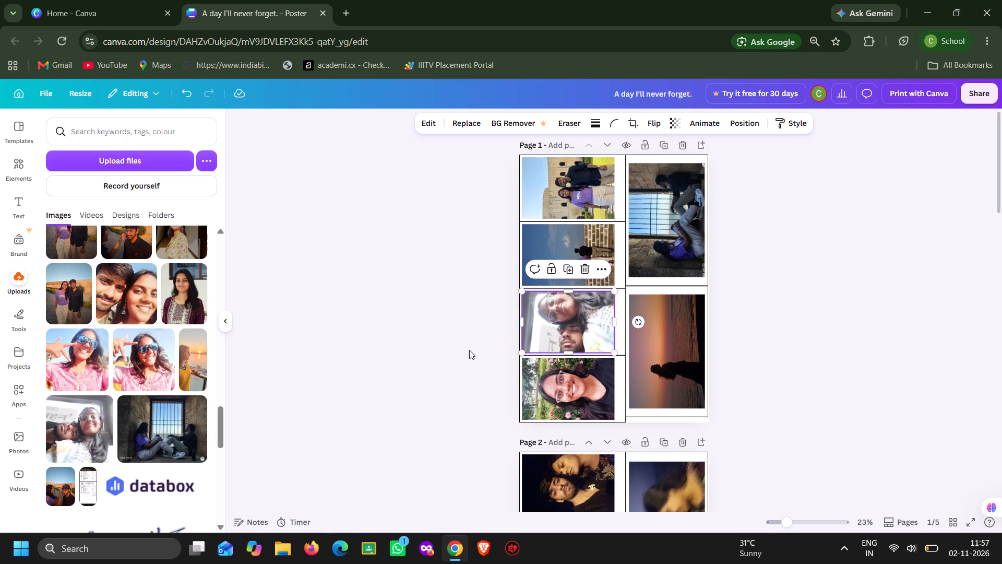
# Replace the glasses portrait in page 1's bottom landscape frame with the photo of the woman in the pale floral dress.
pyautogui.scroll(-1, 136, 374)
pyautogui.scroll(1, 136, 374)
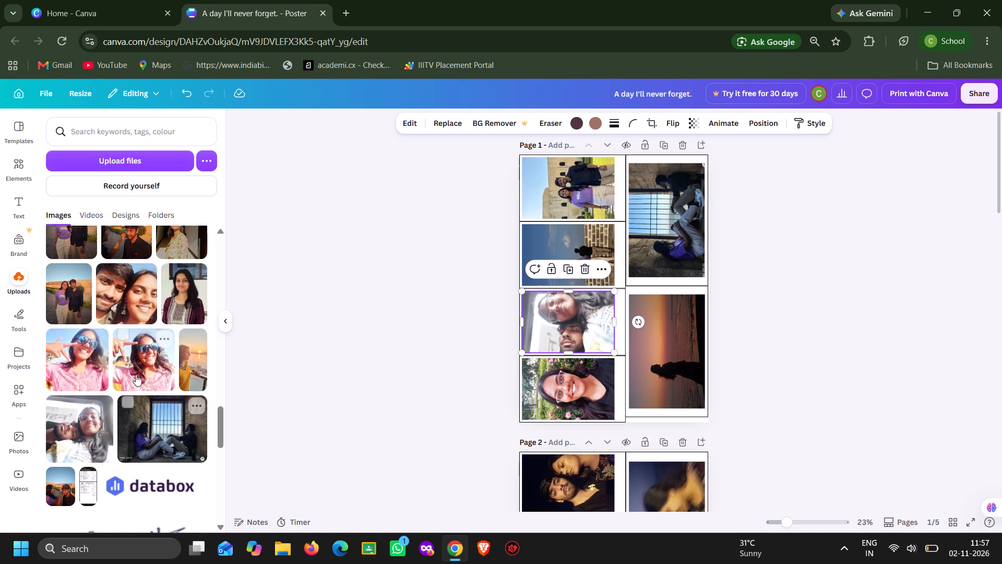
pyautogui.scroll(1, 136, 374)
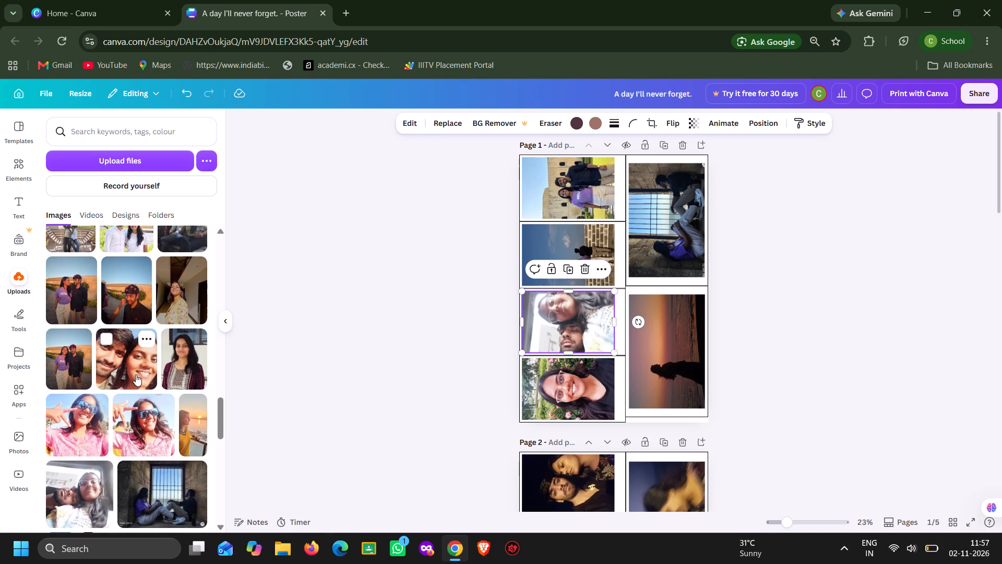
pyautogui.scroll(1, 136, 374)
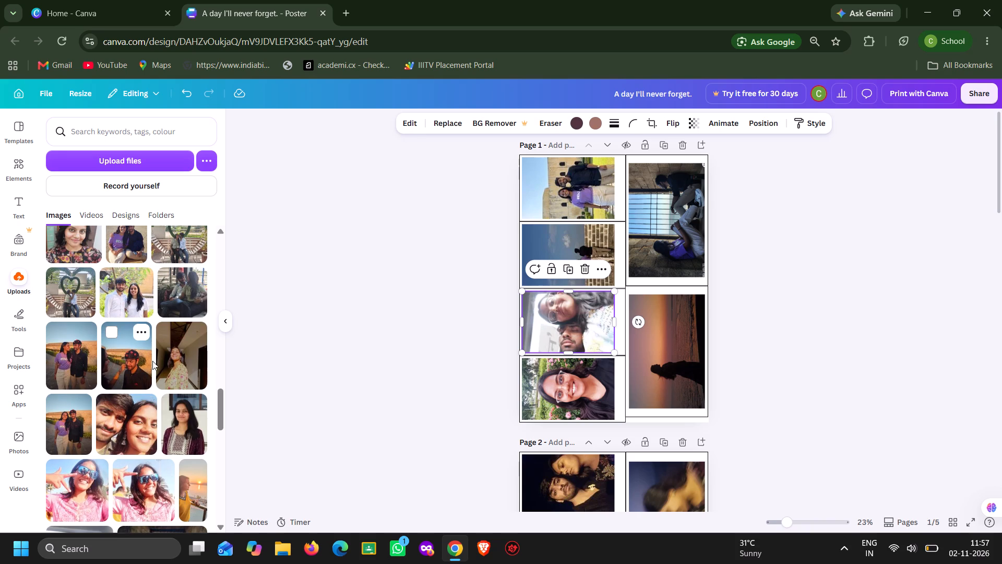
pyautogui.moveTo(175, 352); pyautogui.dragTo(475, 399)
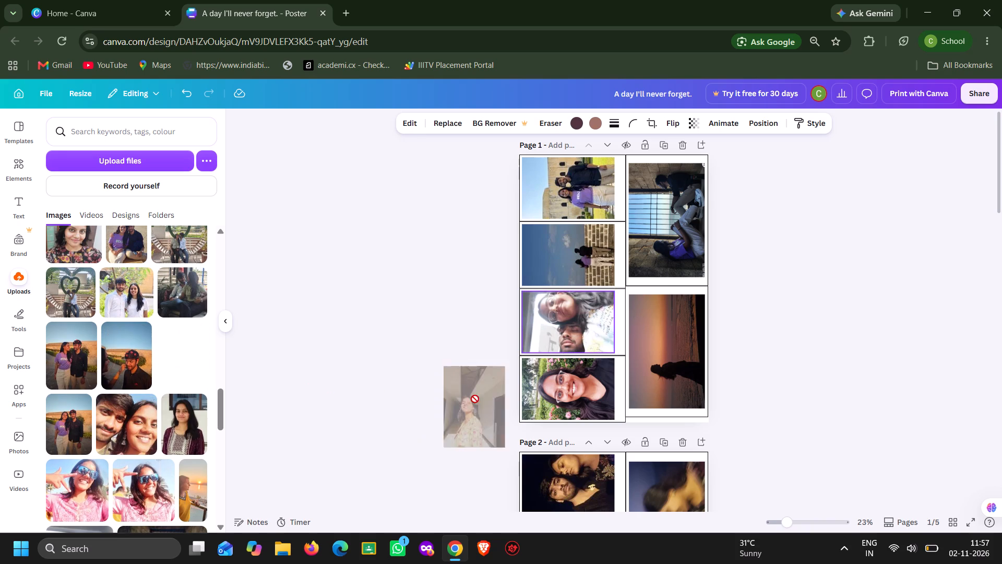
pyautogui.moveTo(475, 399); pyautogui.dragTo(553, 396)
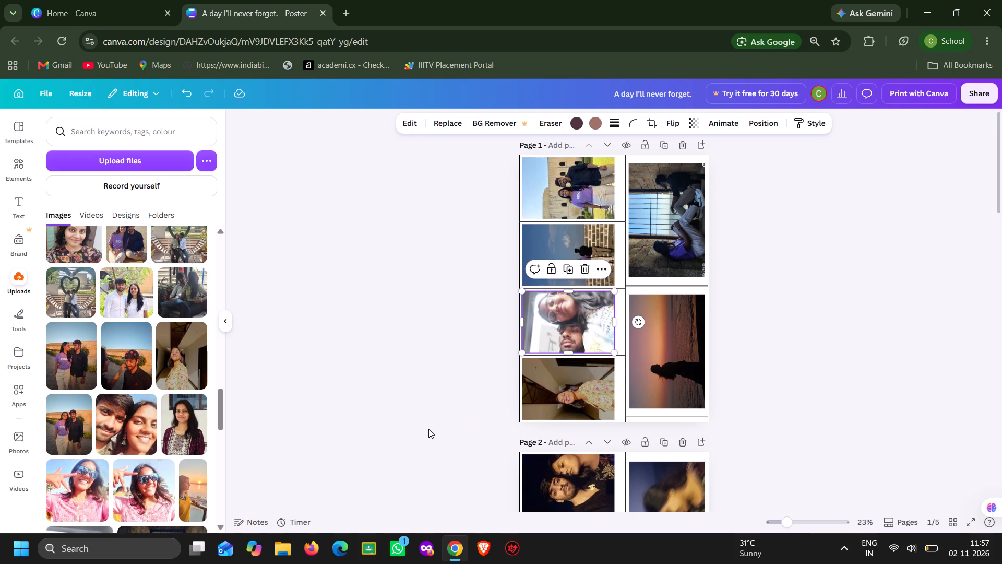
pyautogui.click(428, 429)
# Look over the photos on pages 1 and 2 and browse the uploaded images for other candidates.
pyautogui.scroll(2, 428, 429)
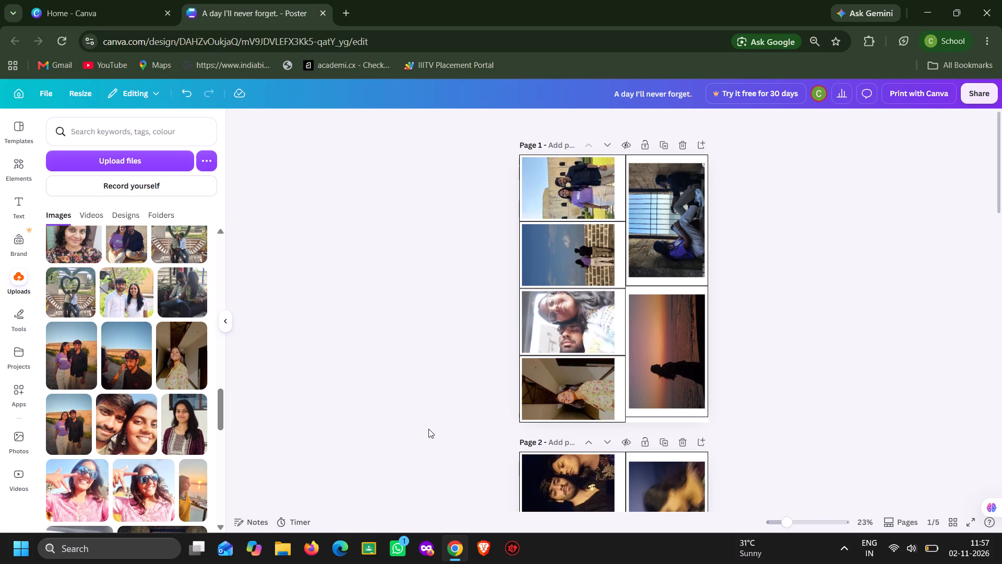
pyautogui.scroll(1, 428, 429)
pyautogui.scroll(-5, 428, 429)
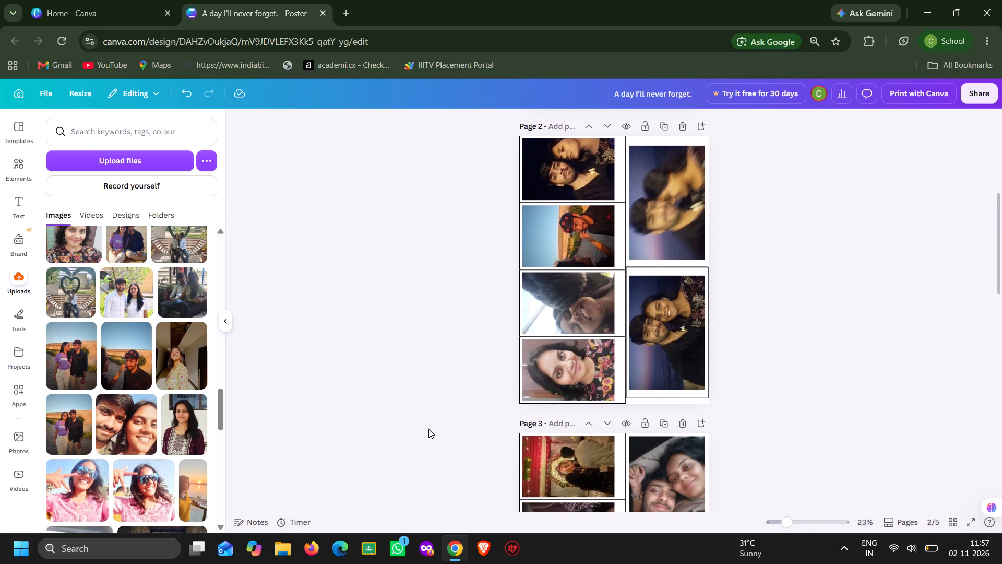
pyautogui.scroll(-1, 130, 384)
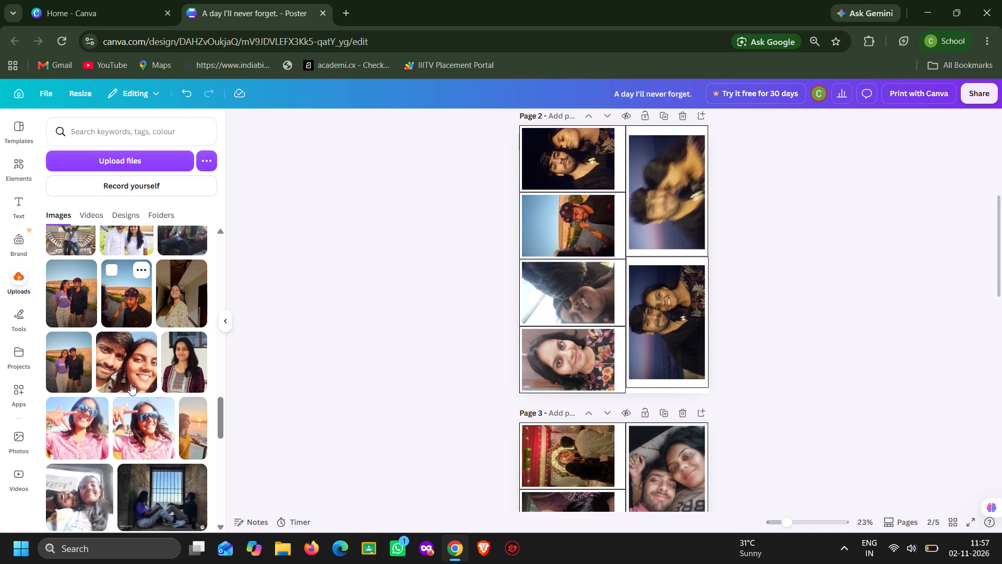
pyautogui.scroll(-2, 130, 384)
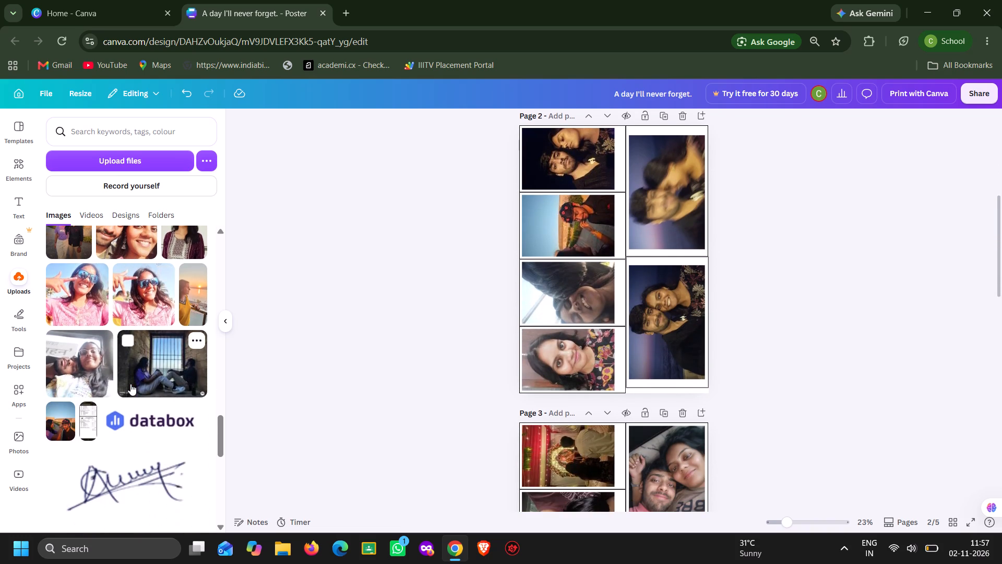
pyautogui.scroll(-6, 130, 384)
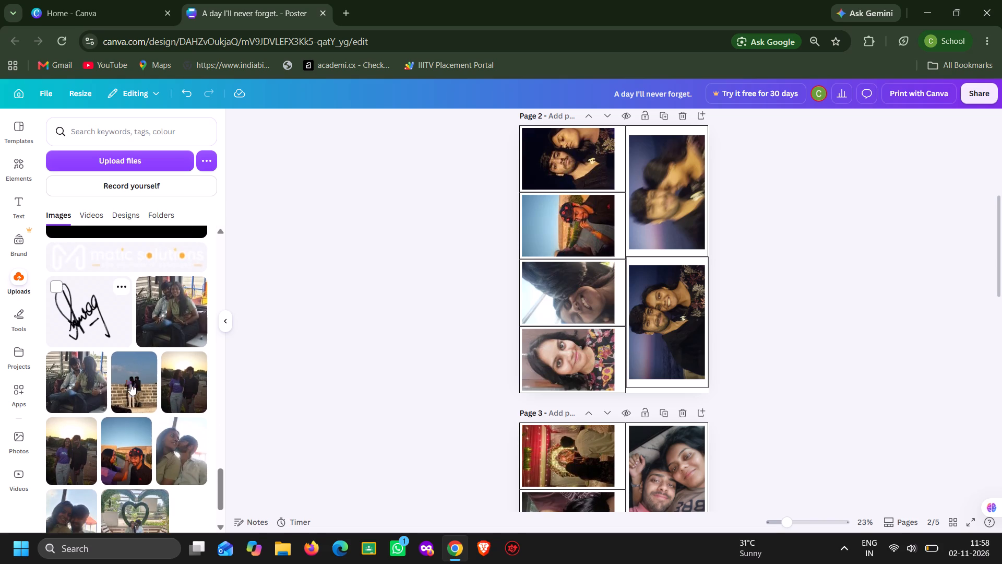
pyautogui.scroll(14, 130, 384)
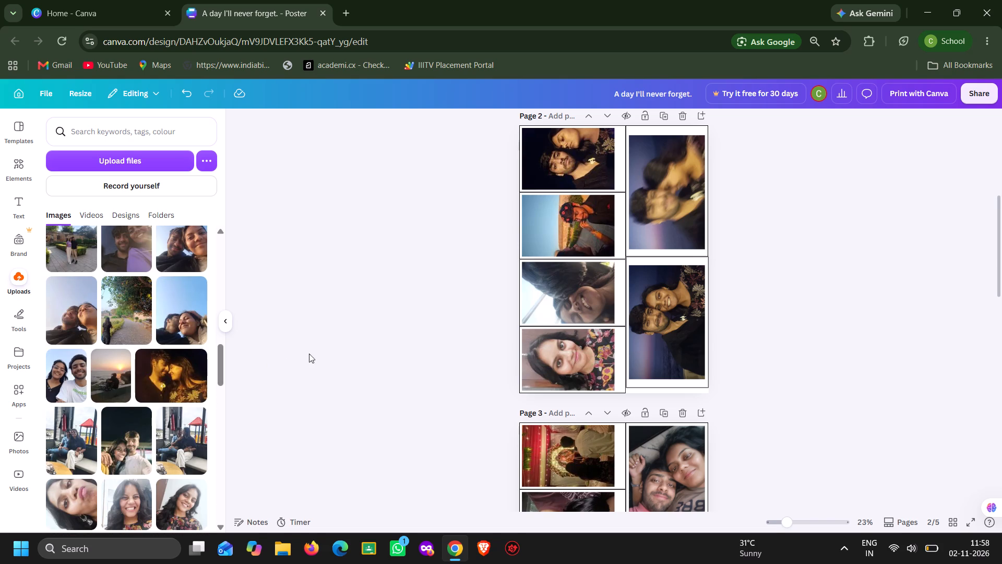
pyautogui.scroll(11, 430, 331)
pyautogui.click(431, 327)
pyautogui.doubleClick(431, 327)
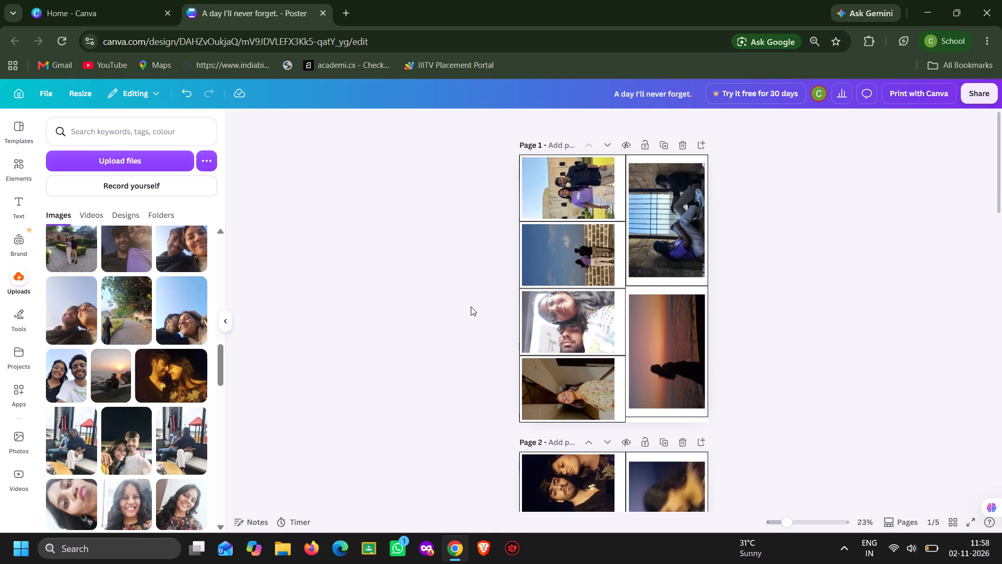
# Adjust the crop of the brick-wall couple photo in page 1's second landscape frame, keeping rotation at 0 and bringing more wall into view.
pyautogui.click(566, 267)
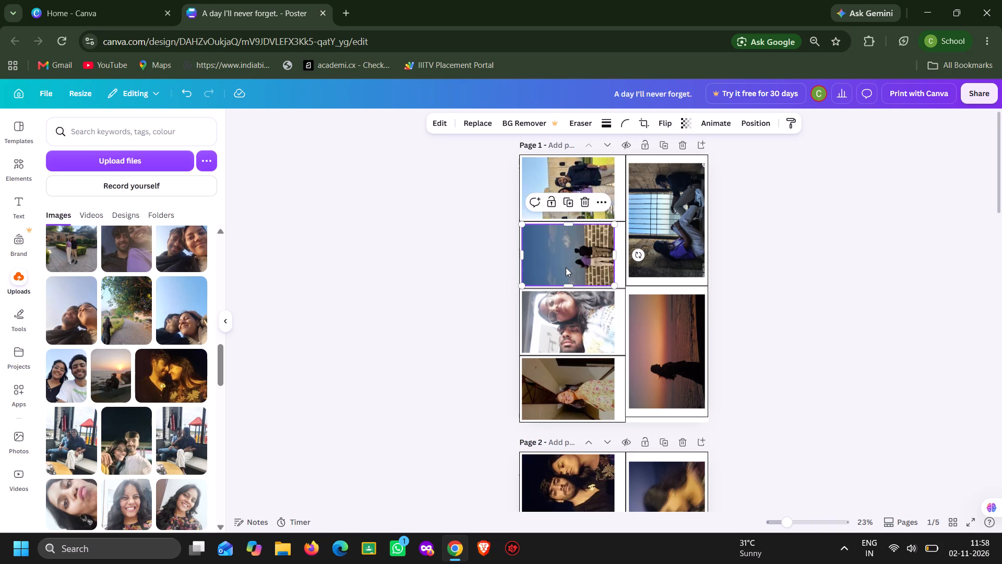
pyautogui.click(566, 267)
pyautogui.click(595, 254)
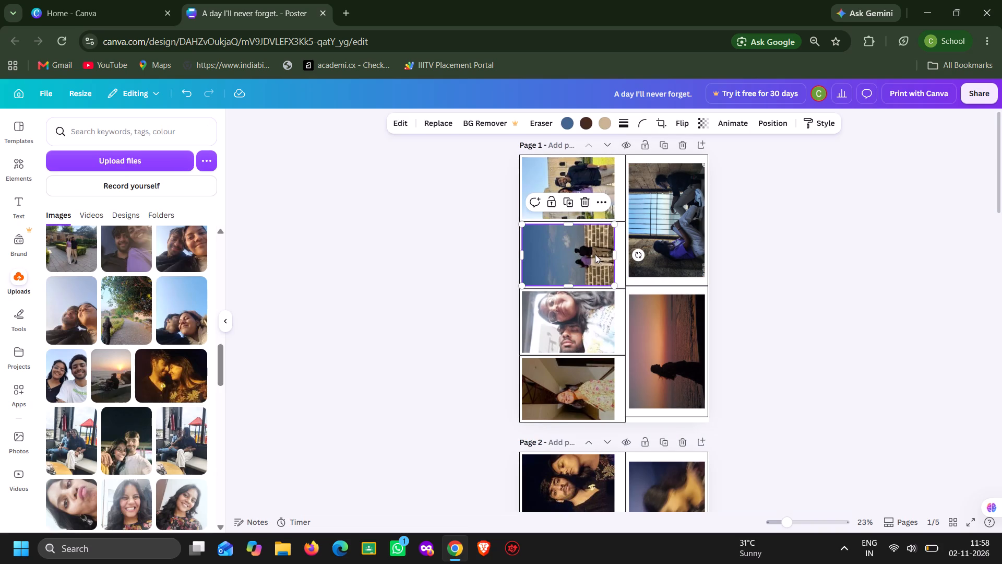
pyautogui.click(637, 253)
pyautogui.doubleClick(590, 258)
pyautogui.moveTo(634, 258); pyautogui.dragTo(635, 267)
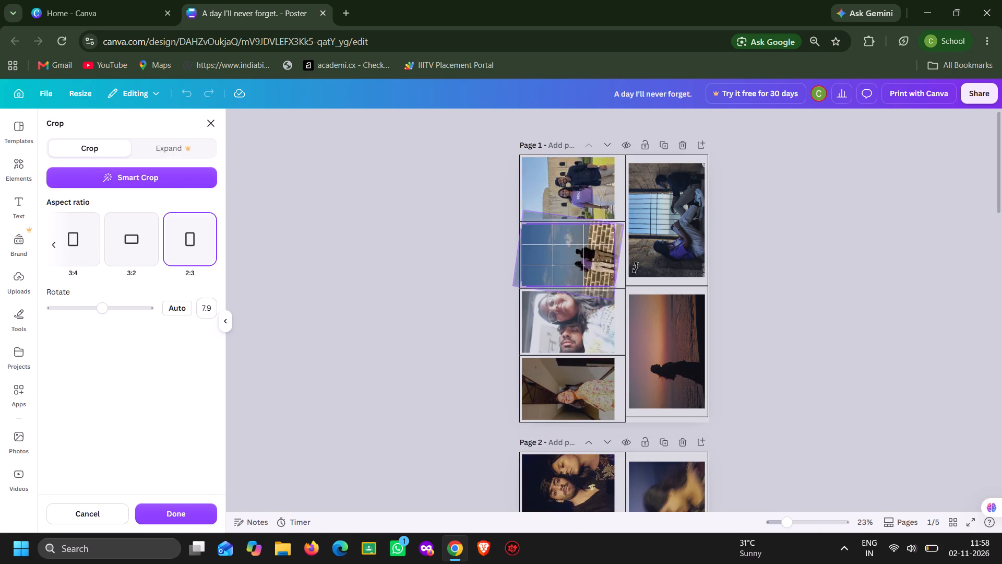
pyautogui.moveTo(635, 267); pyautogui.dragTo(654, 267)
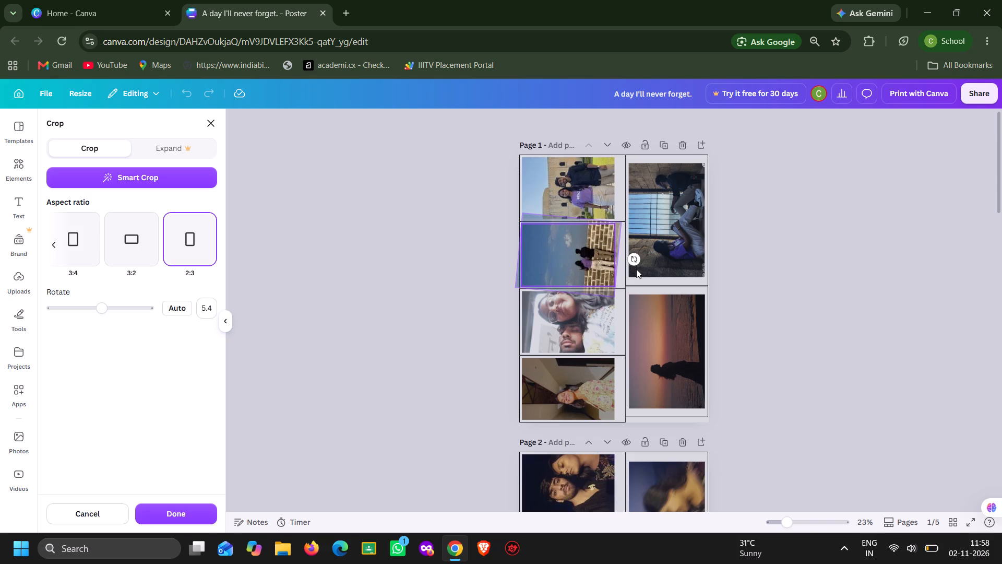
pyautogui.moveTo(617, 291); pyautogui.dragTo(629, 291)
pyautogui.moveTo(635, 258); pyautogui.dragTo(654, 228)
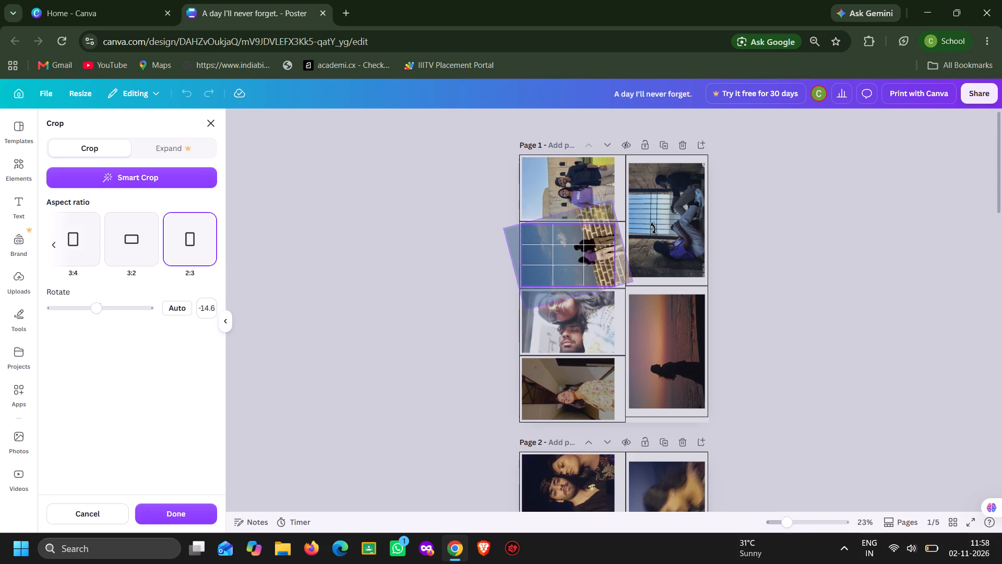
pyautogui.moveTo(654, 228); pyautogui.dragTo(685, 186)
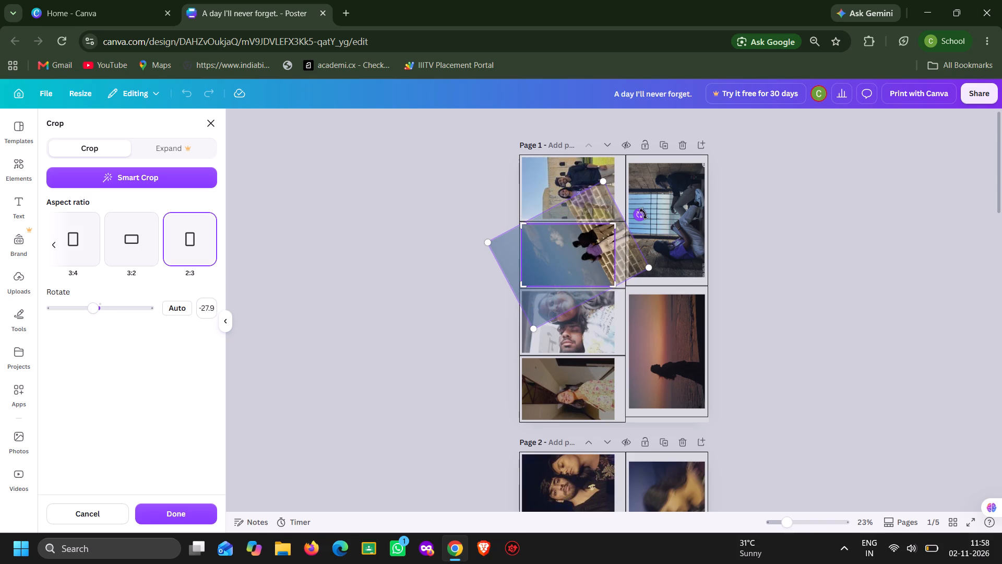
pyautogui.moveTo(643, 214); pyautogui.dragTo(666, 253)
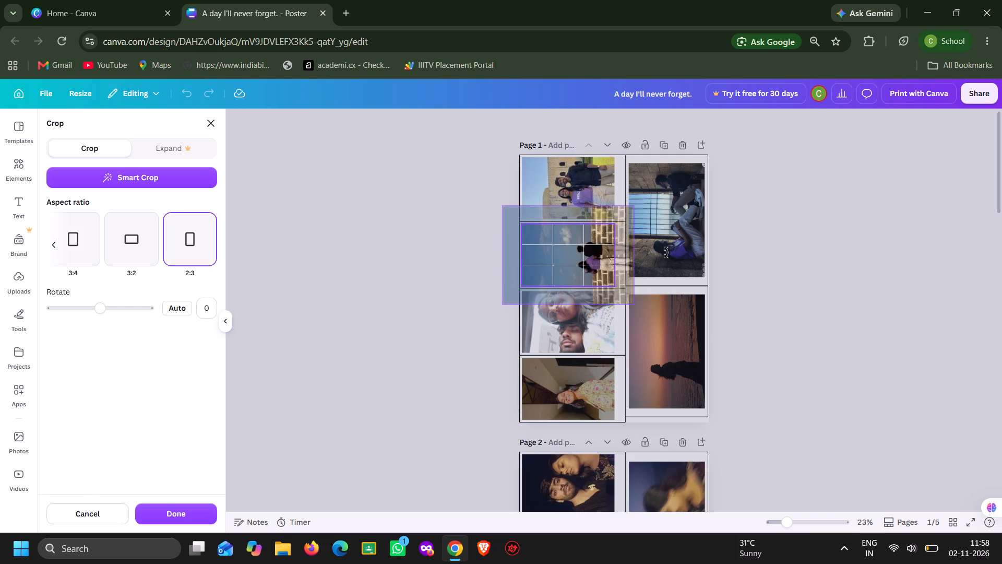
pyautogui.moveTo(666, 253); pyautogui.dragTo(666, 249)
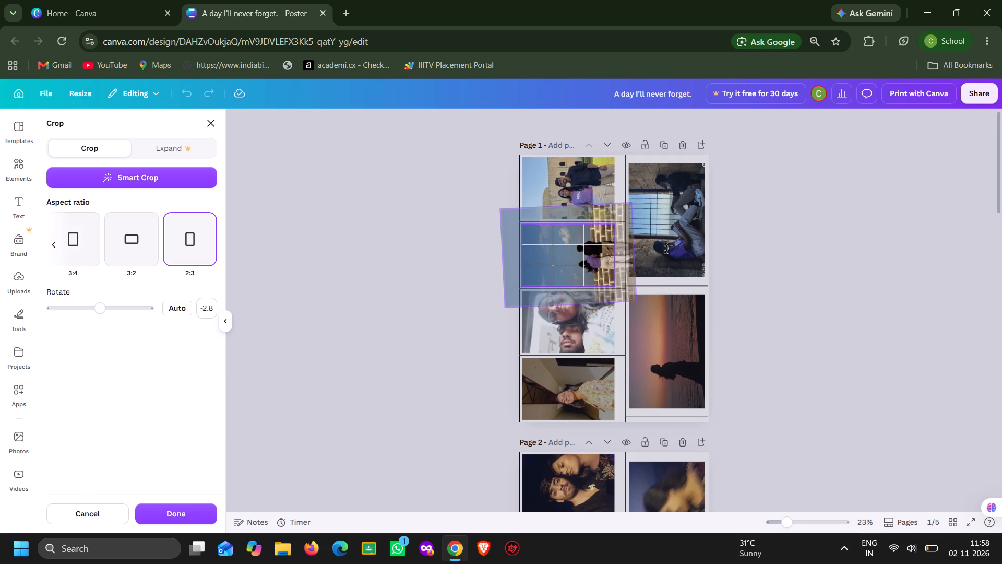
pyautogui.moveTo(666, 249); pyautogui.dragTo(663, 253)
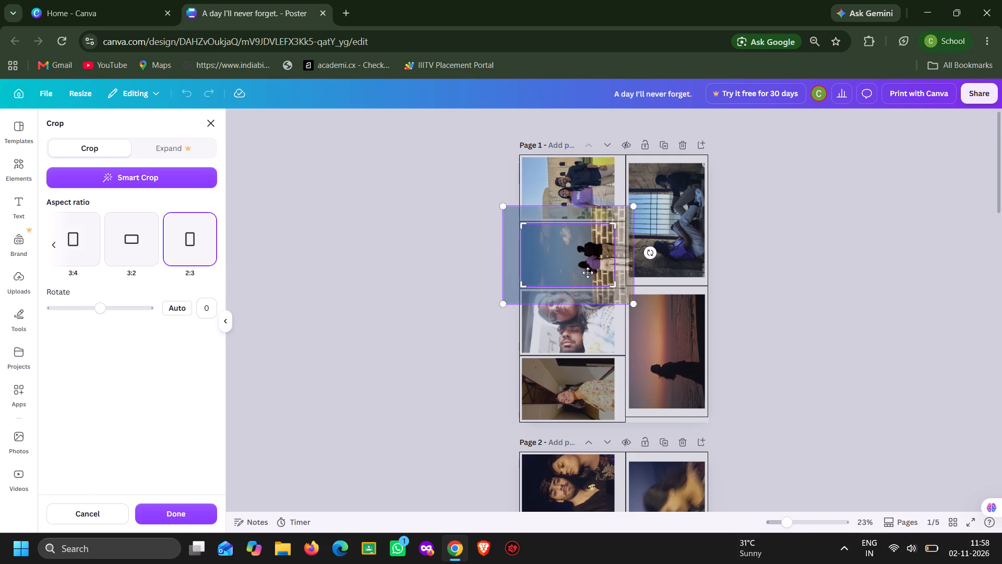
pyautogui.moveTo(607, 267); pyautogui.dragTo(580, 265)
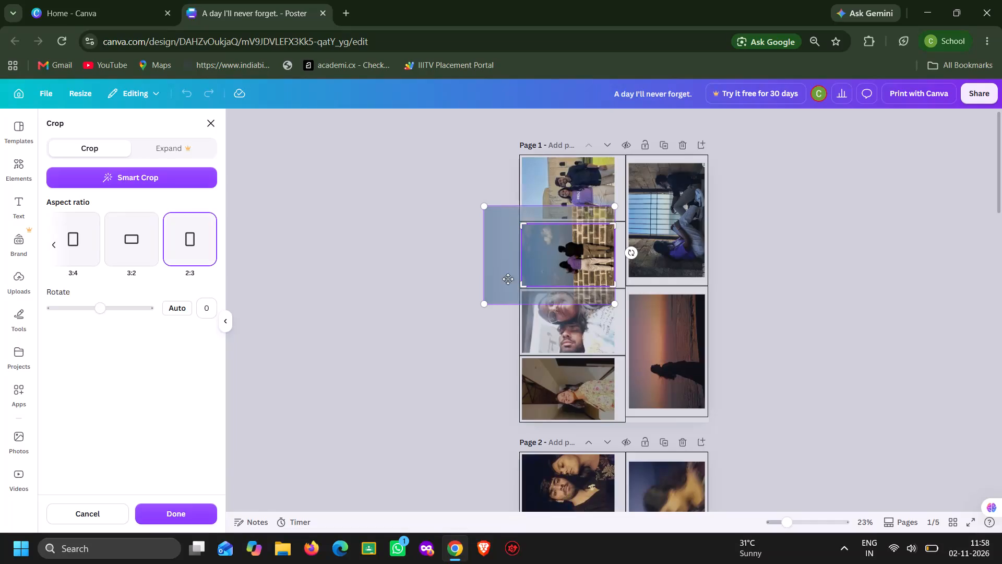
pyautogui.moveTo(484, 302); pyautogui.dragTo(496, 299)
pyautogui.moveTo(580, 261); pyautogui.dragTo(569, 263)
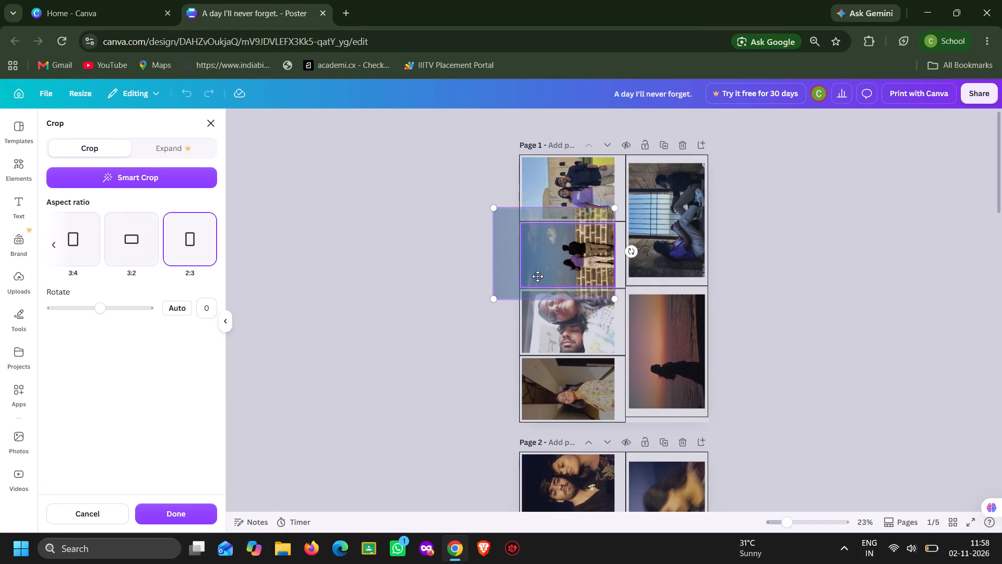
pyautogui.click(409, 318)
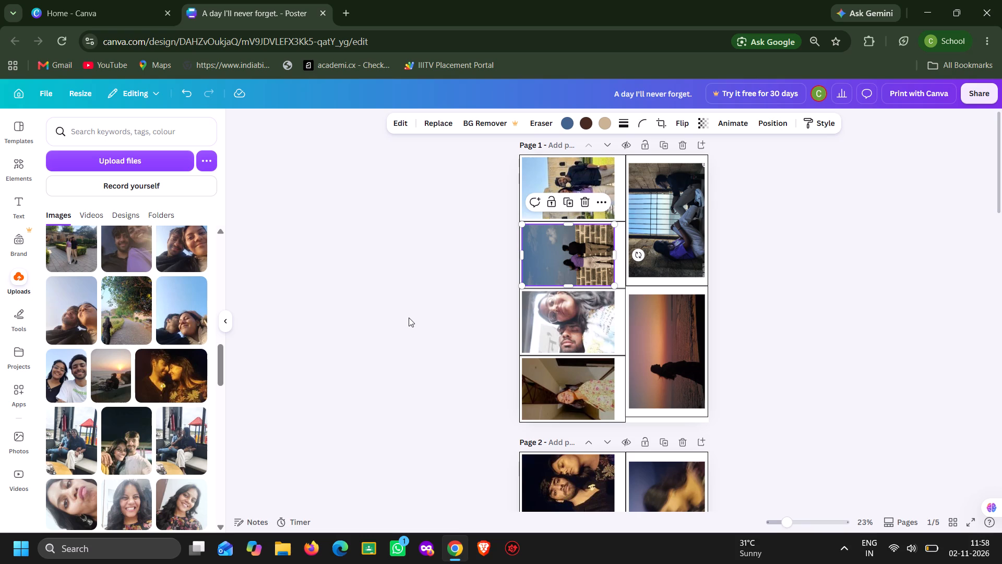
# Replace the brick-wall photo in page 1's second landscape frame with the uploaded photo of the couple seated near the red umbrella.
pyautogui.scroll(-1, 153, 311)
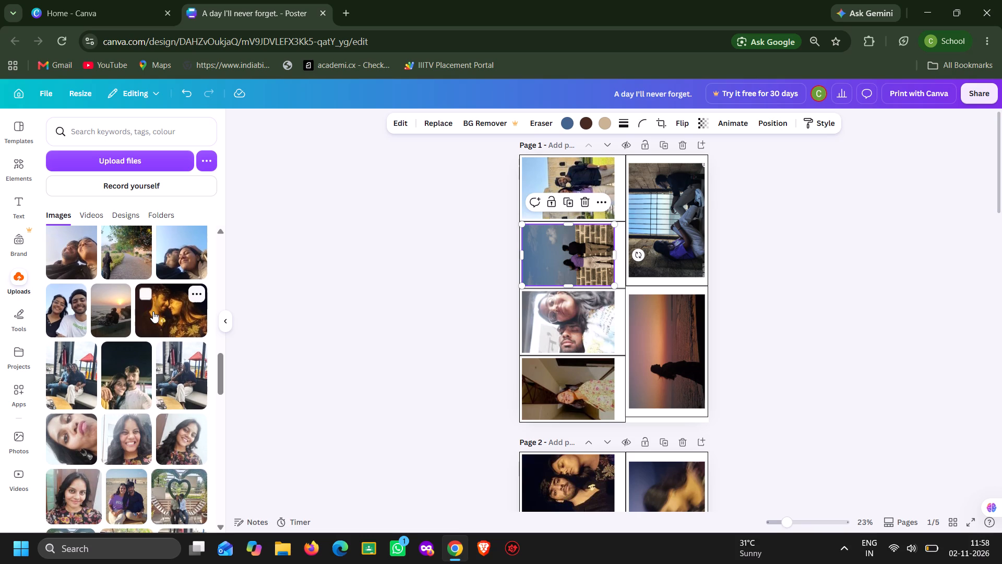
pyautogui.scroll(-1, 153, 311)
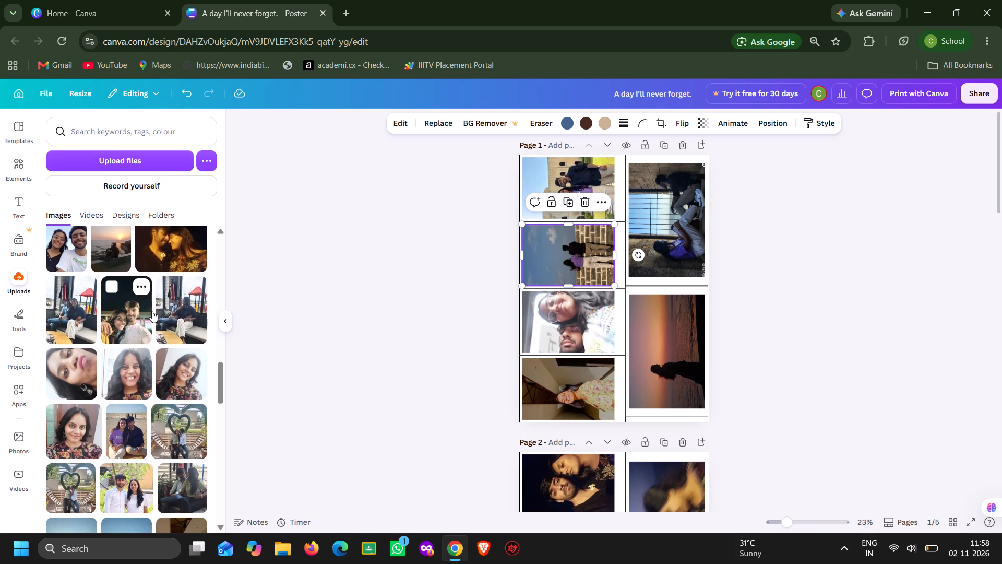
pyautogui.moveTo(184, 311); pyautogui.dragTo(561, 264)
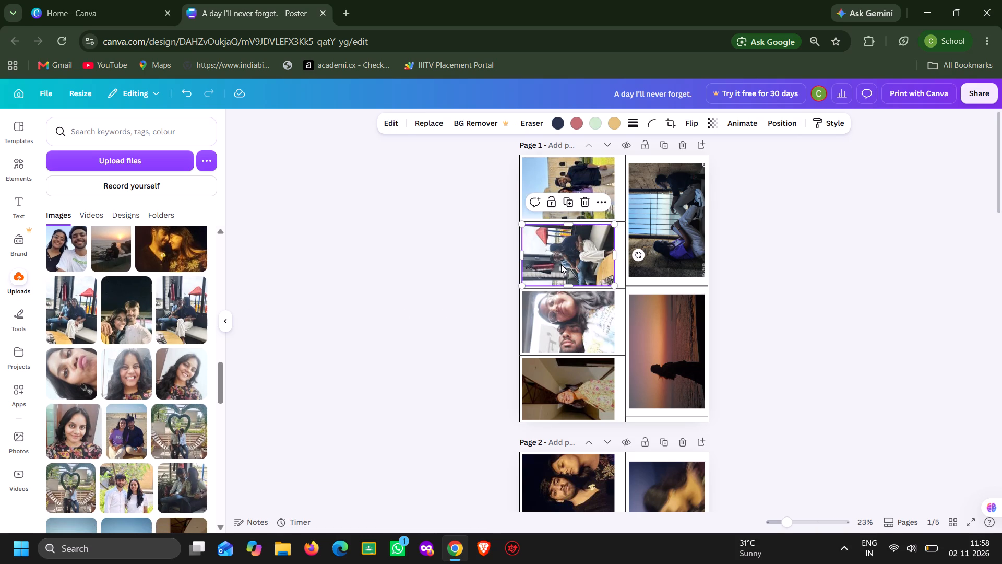
pyautogui.click(450, 369)
# Review the photos and their placement on all five poster pages.
pyautogui.scroll(-2, 450, 369)
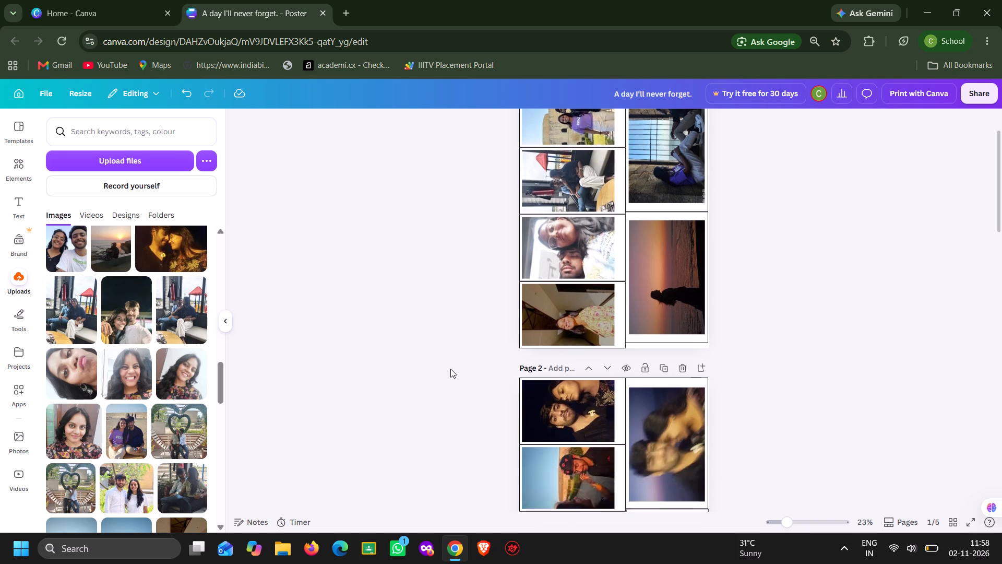
pyautogui.scroll(-8, 450, 369)
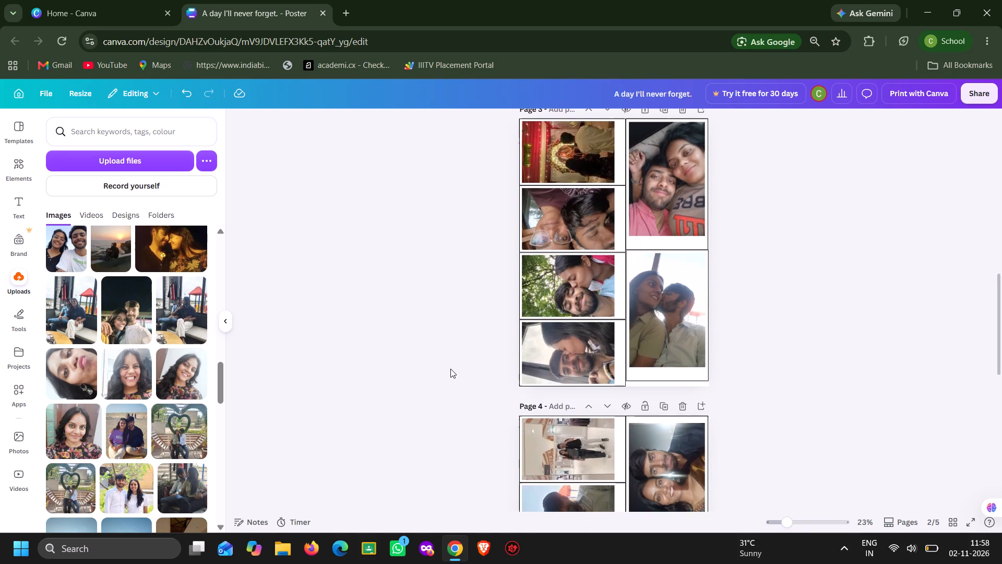
pyautogui.scroll(-3, 449, 369)
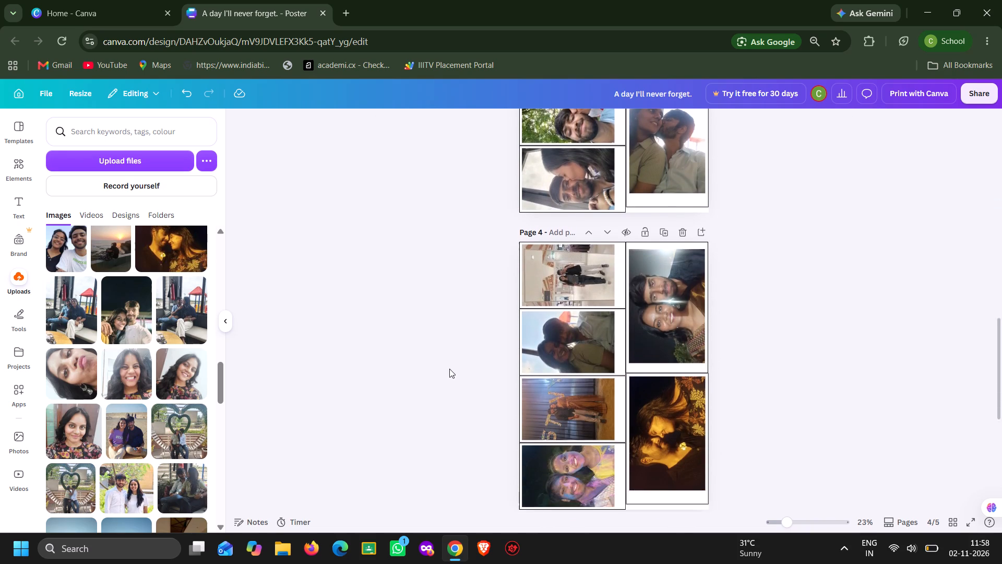
pyautogui.scroll(-12, 449, 369)
pyautogui.scroll(3, 449, 369)
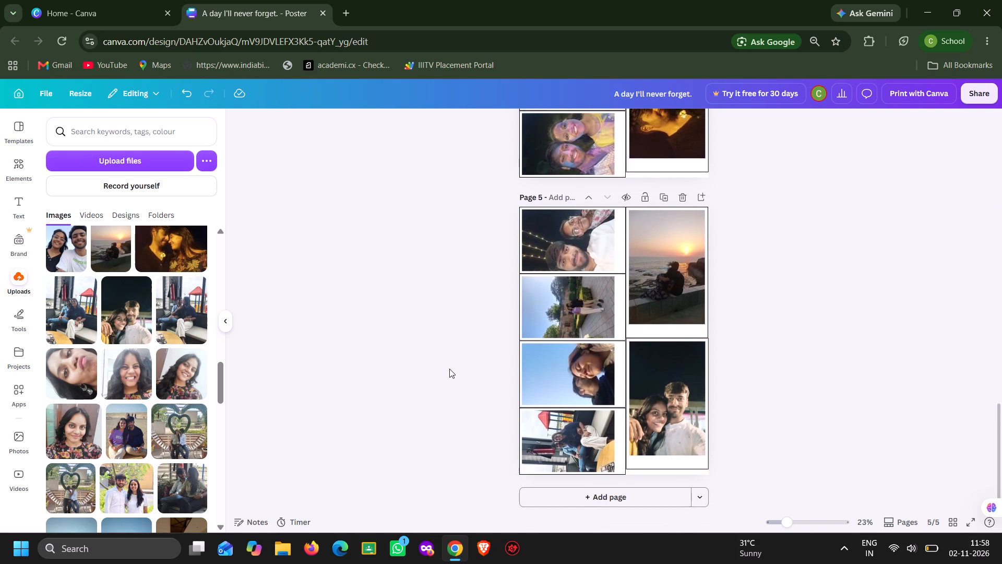
pyautogui.scroll(20, 449, 369)
pyautogui.scroll(9, 449, 369)
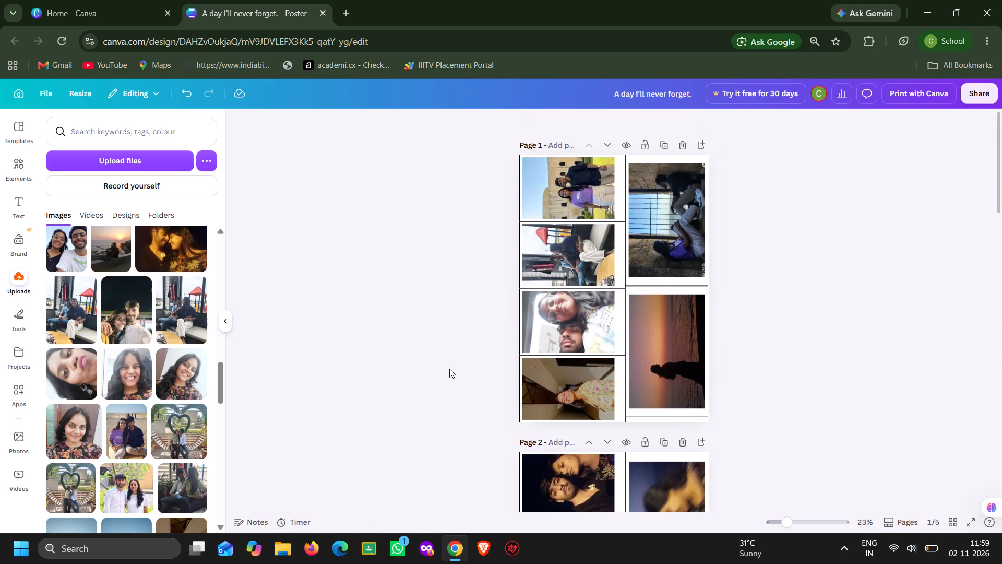
pyautogui.click(432, 361)
pyautogui.scroll(-3, 432, 361)
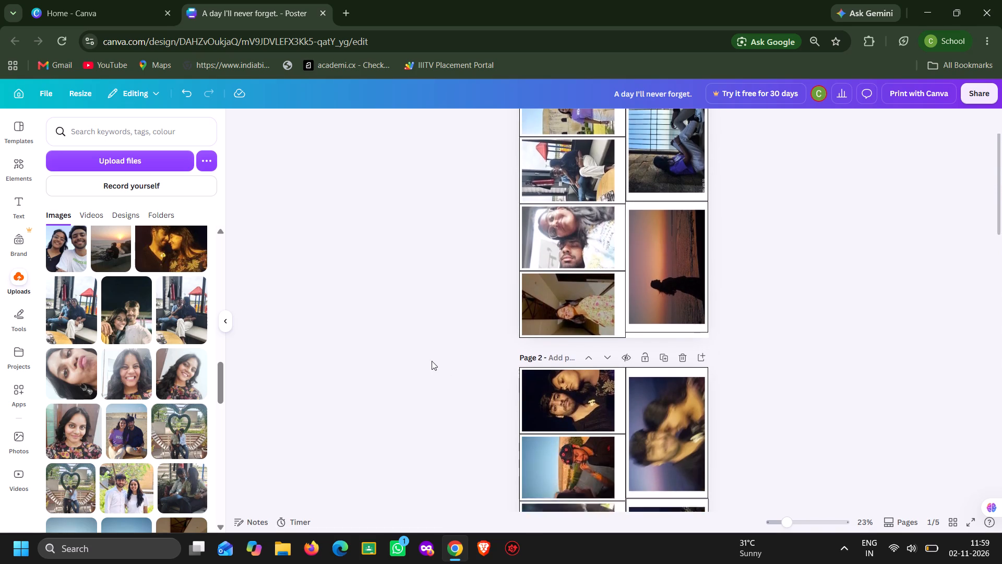
pyautogui.scroll(-13, 432, 361)
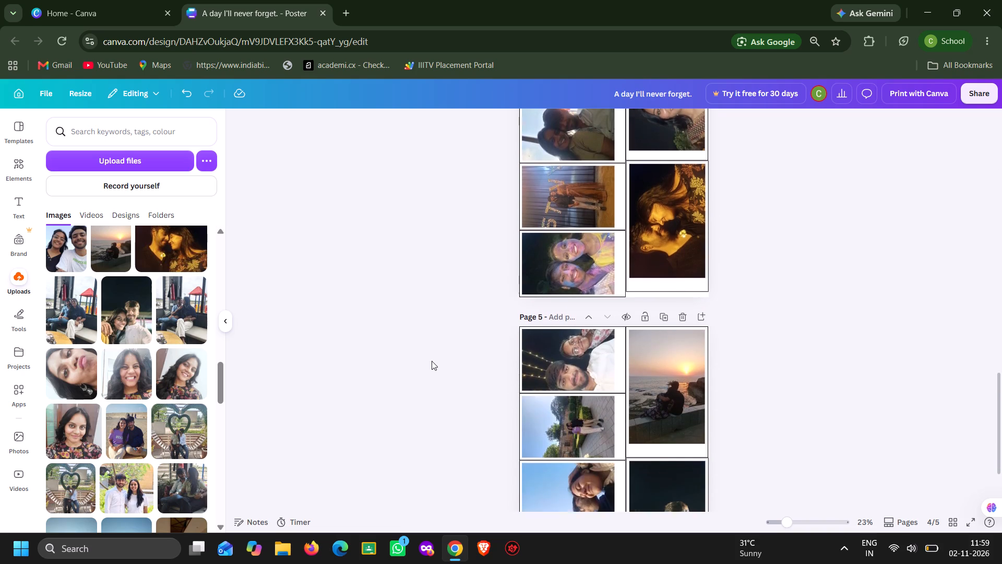
pyautogui.scroll(-3, 432, 361)
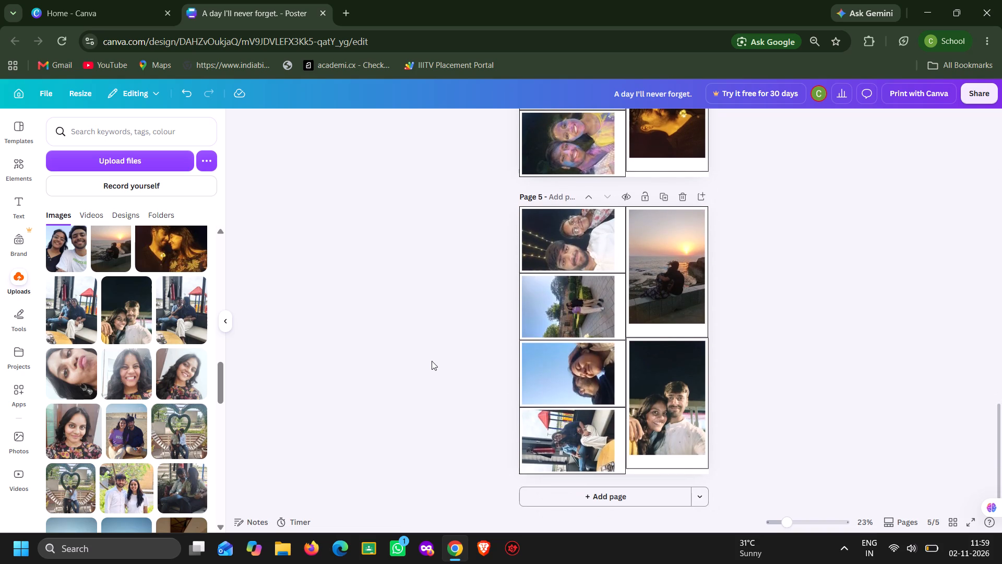
pyautogui.scroll(7, 432, 361)
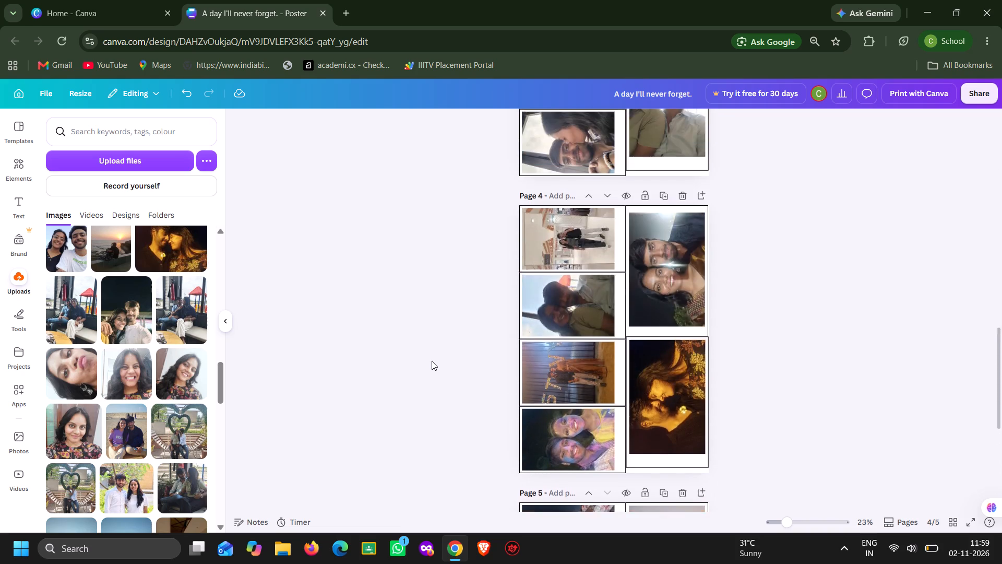
pyautogui.scroll(14, 432, 361)
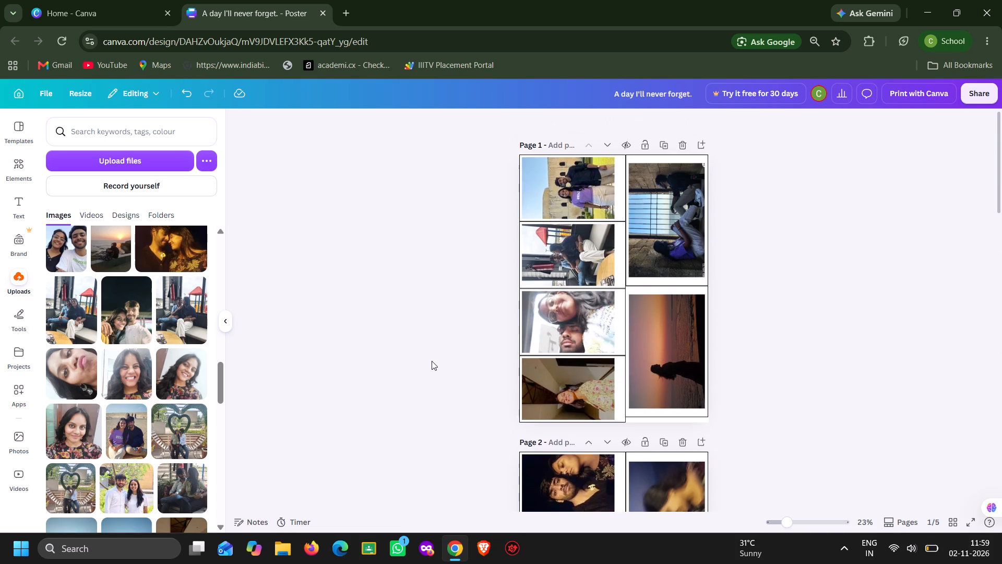
pyautogui.scroll(6, 432, 361)
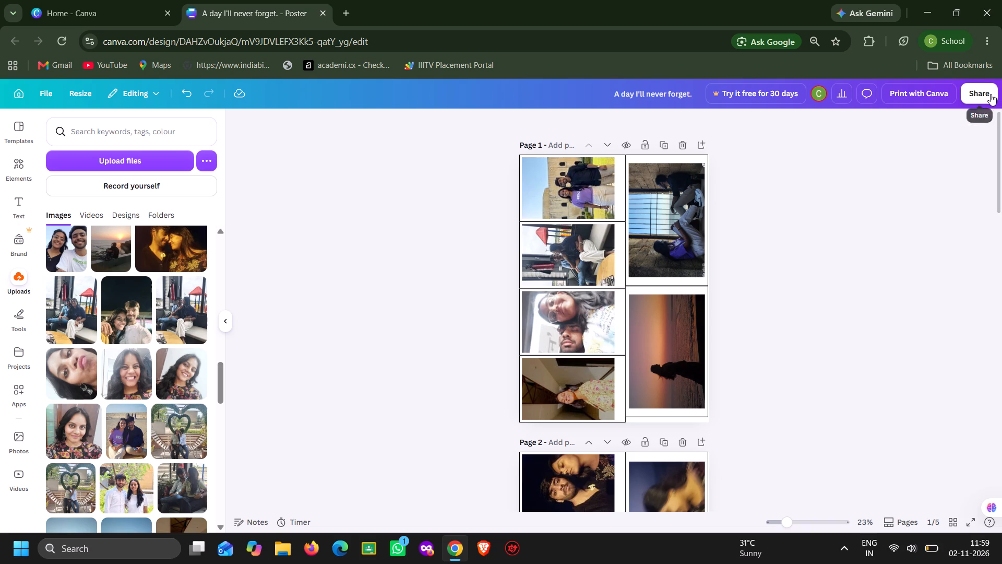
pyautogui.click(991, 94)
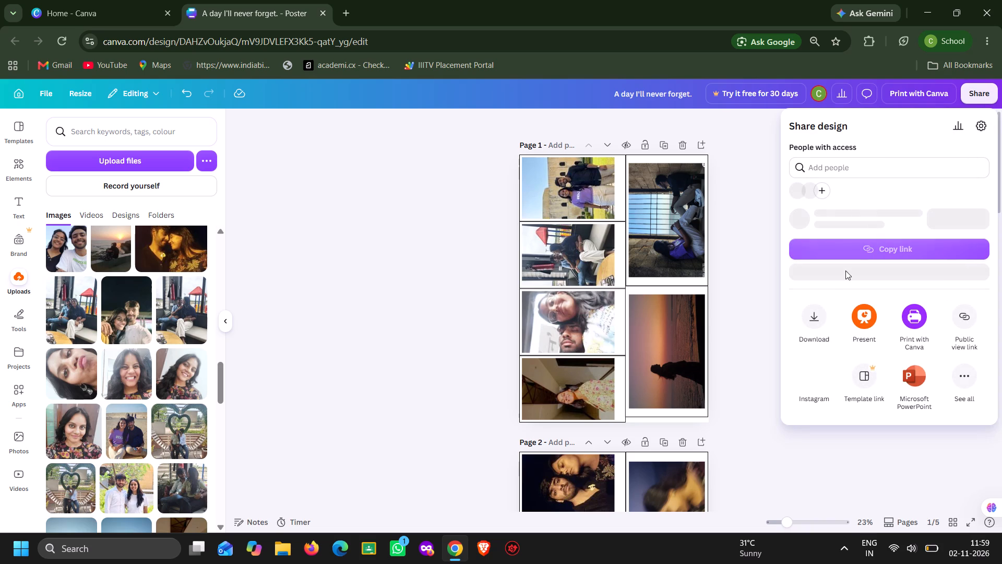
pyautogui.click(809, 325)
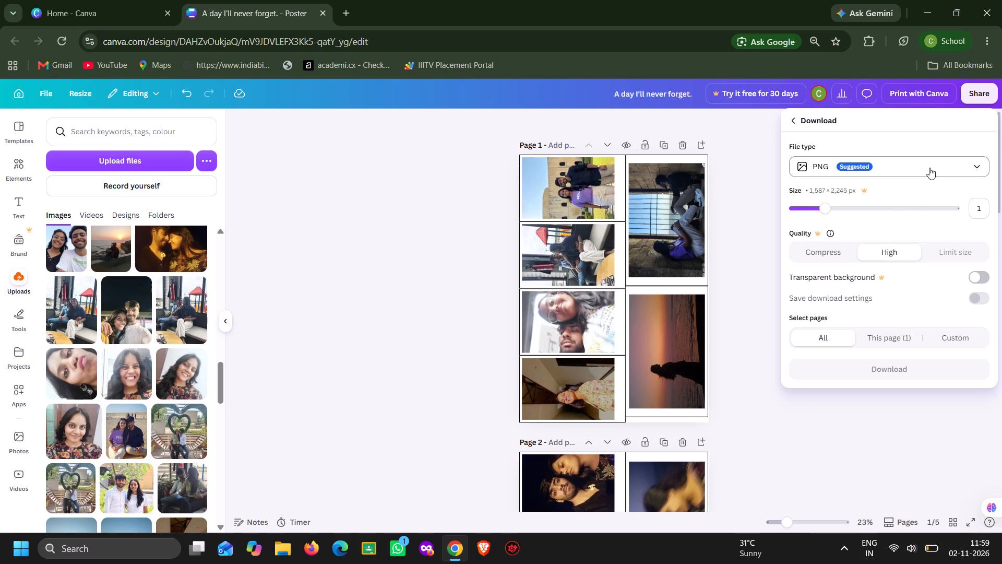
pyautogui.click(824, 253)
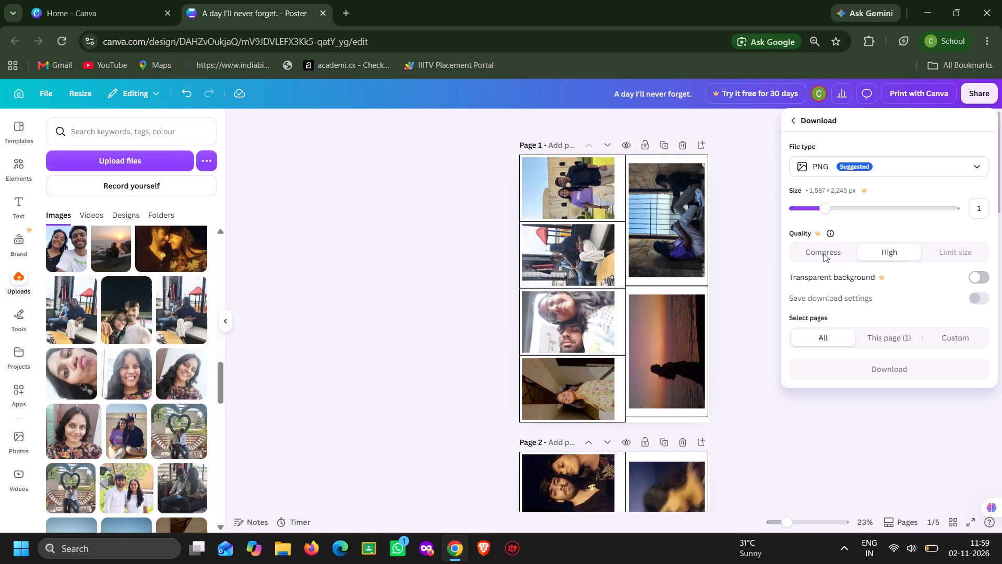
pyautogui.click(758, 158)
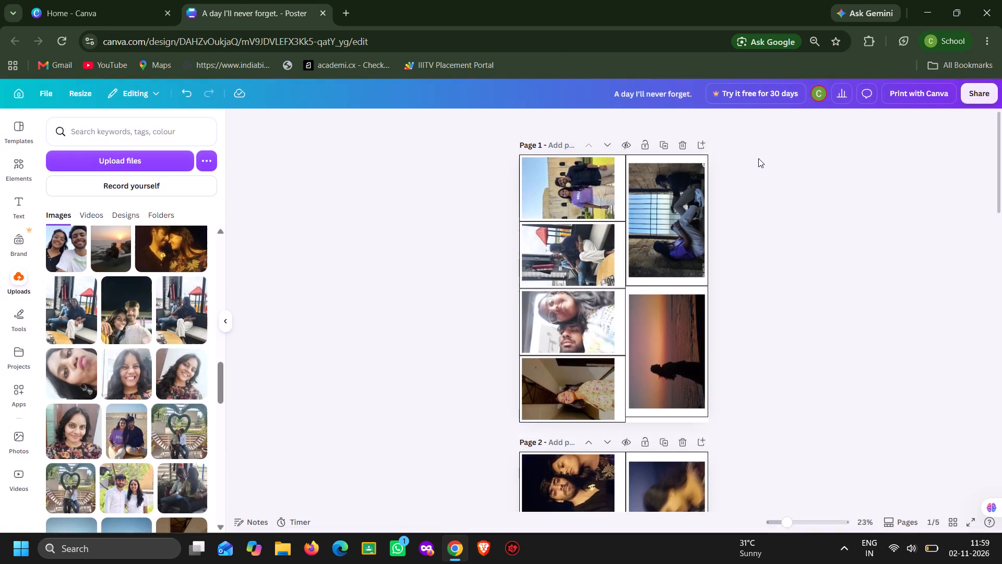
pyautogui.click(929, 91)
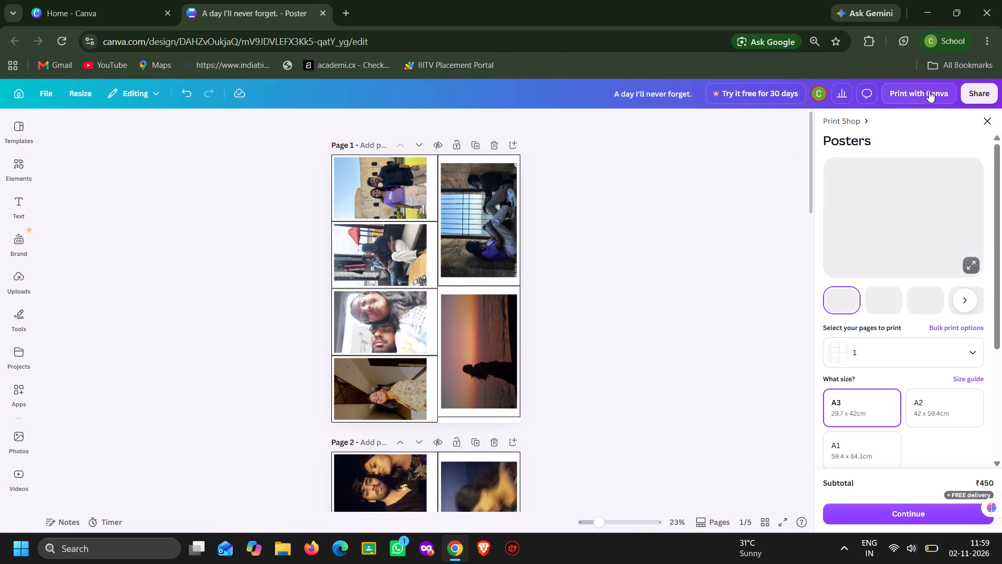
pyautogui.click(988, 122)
# Download all pages of the poster as a PDF with the Digital preset.
pyautogui.click(972, 99)
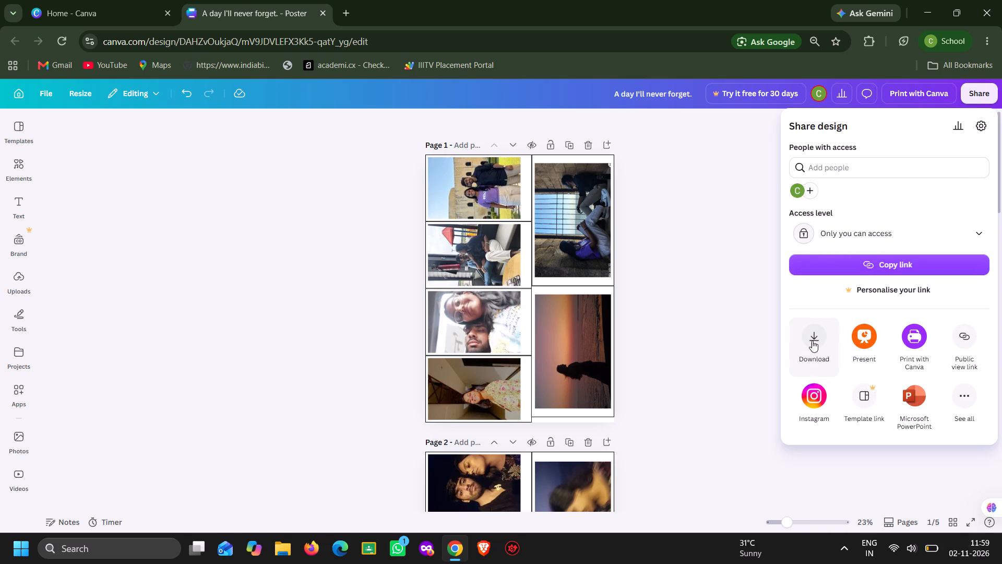
pyautogui.click(808, 338)
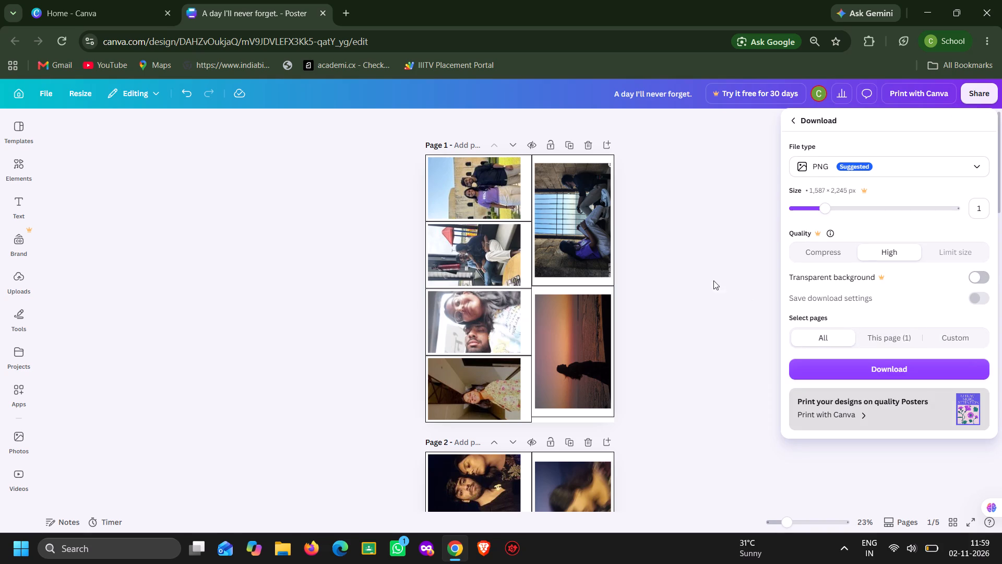
pyautogui.scroll(-7, 643, 275)
pyautogui.click(982, 165)
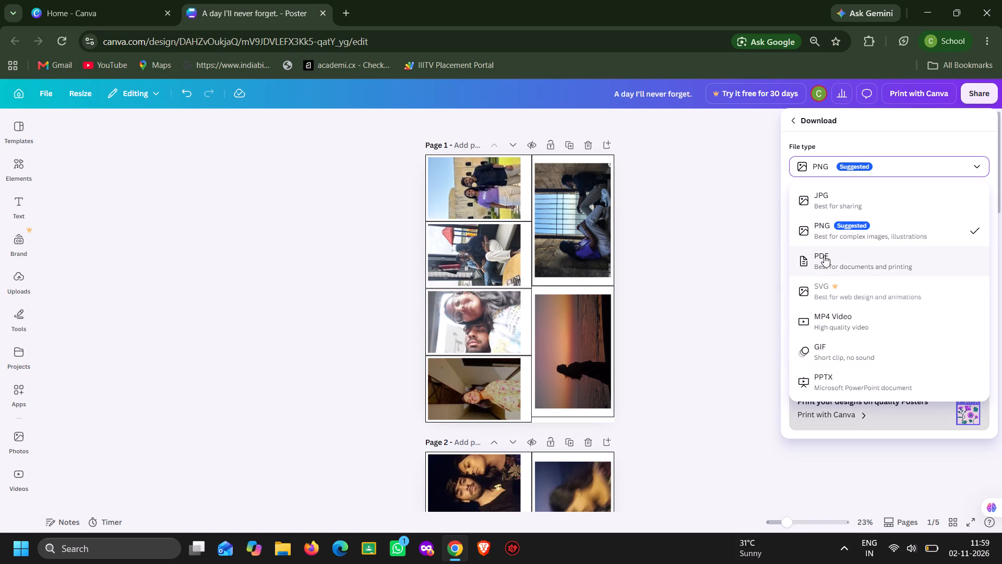
pyautogui.click(824, 255)
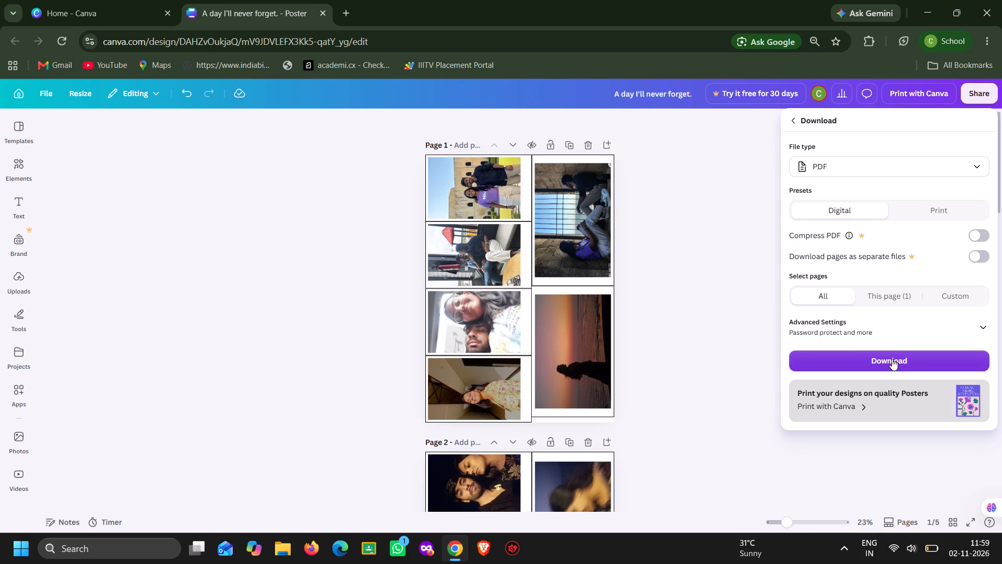
pyautogui.click(892, 359)
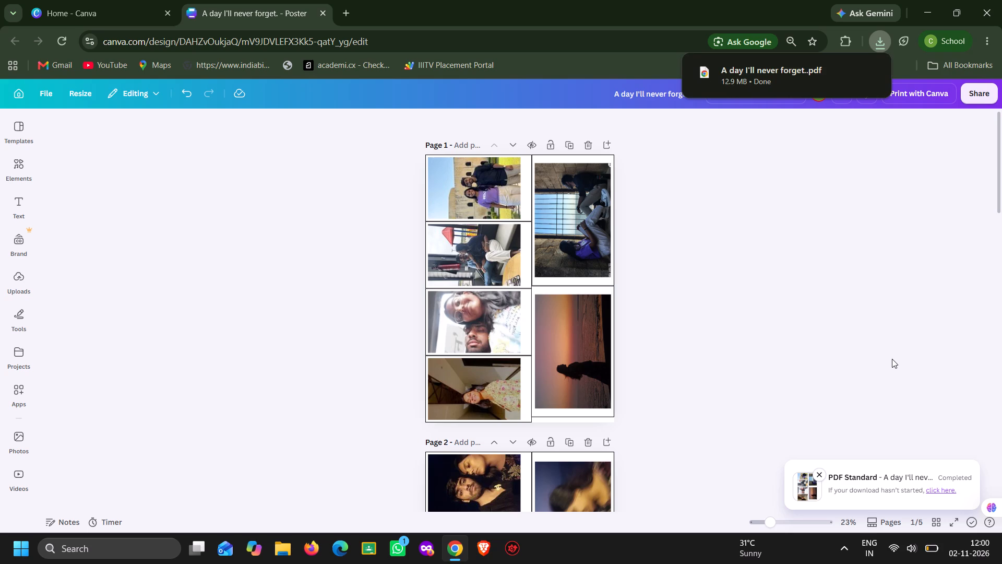
# Download all pages of the poster as PNG images at size 1 and High quality.
pyautogui.click(973, 93)
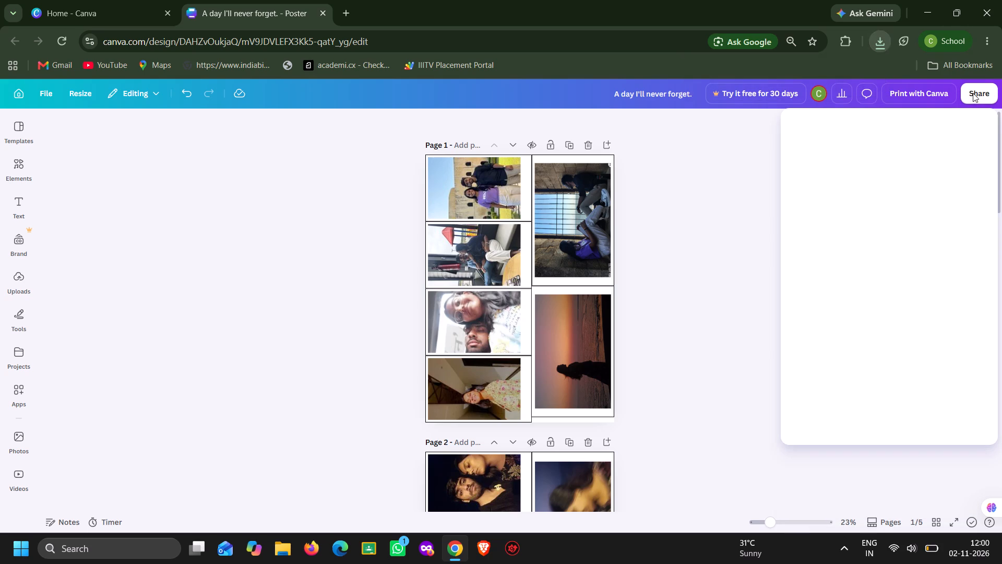
pyautogui.click(816, 333)
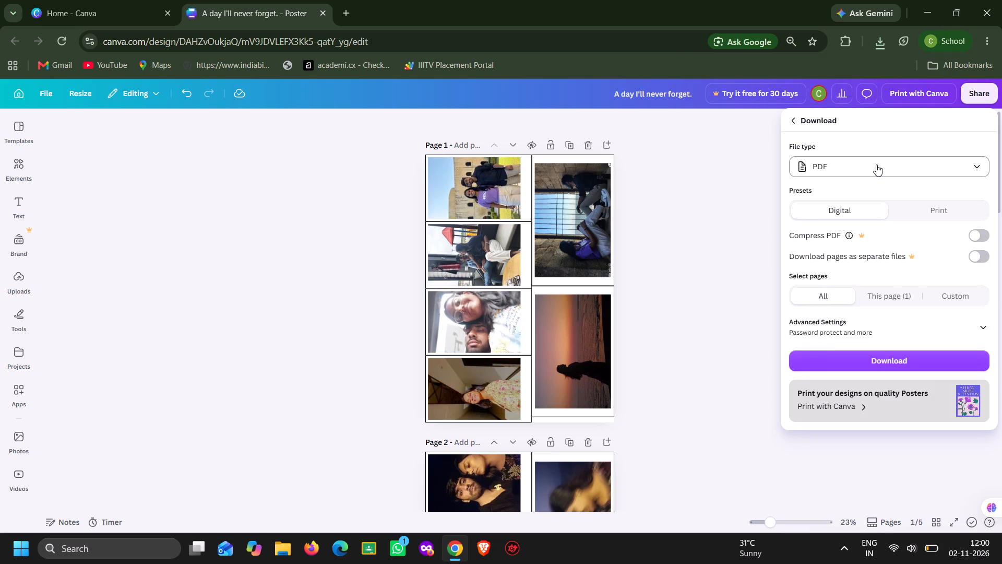
pyautogui.click(876, 164)
pyautogui.click(846, 225)
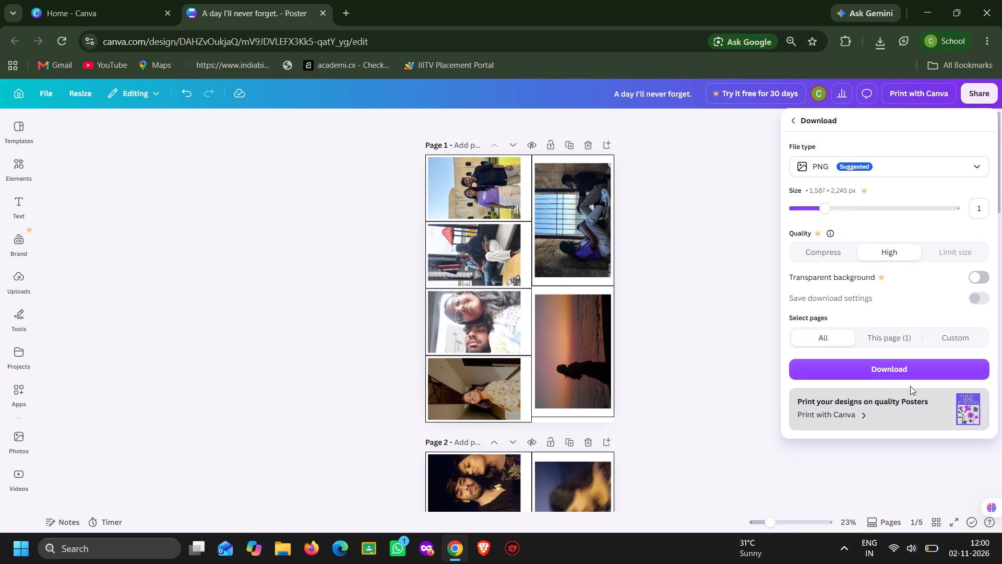
pyautogui.click(898, 372)
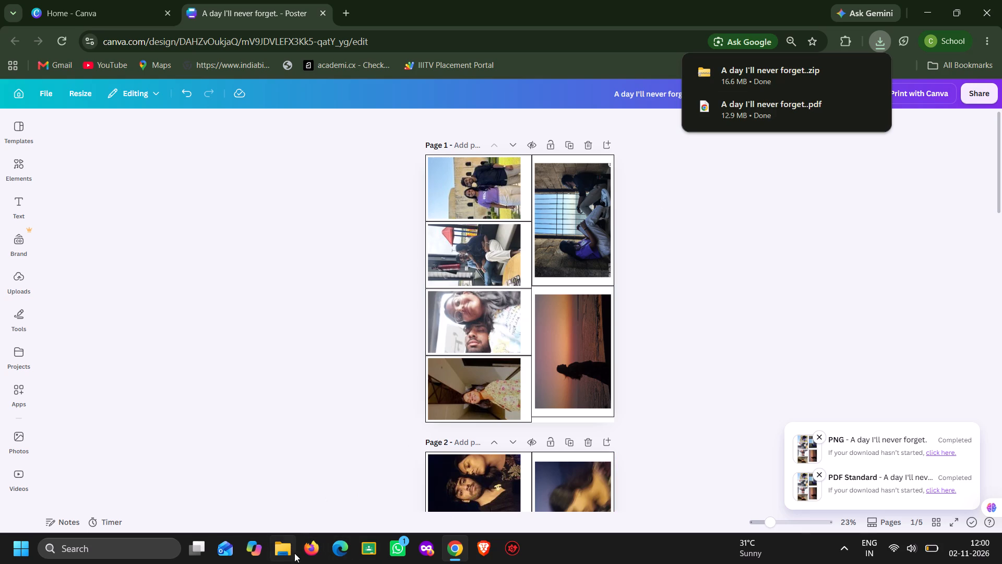
# Switch to File Explorer and dismiss the battery notice.
pyautogui.doubleClick(282, 561)
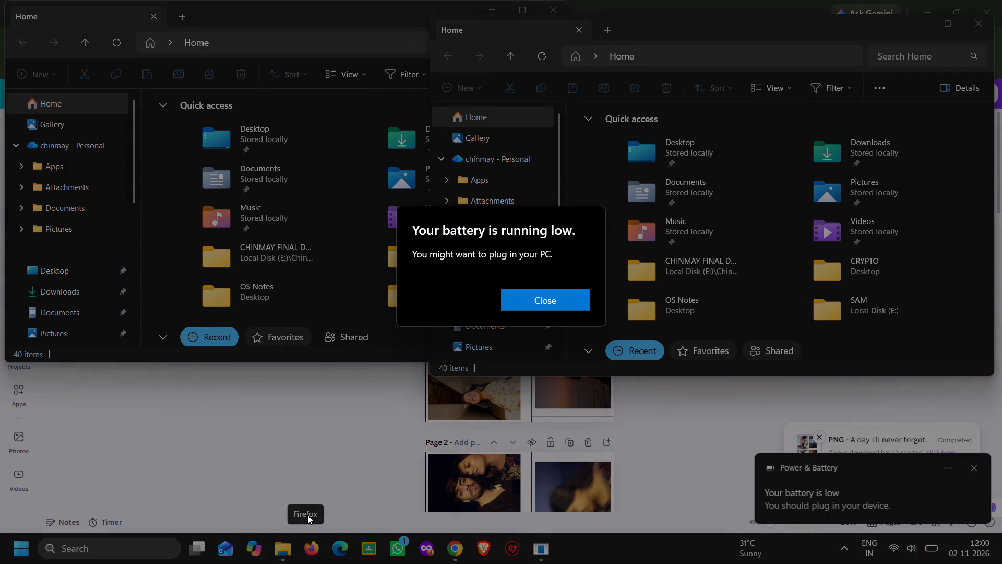
pyautogui.click(552, 298)
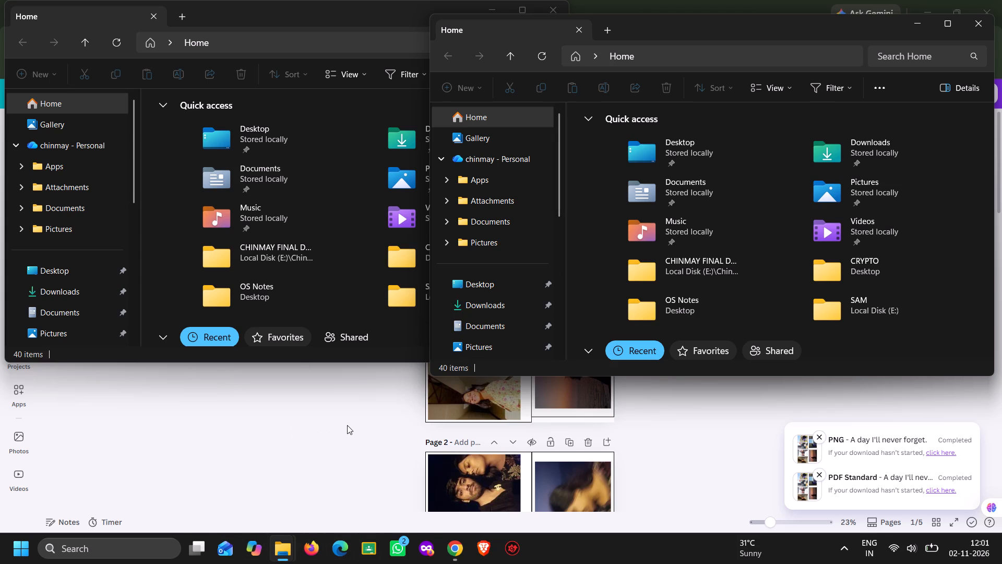
# Close the File Explorer window that lies behind the other one.
pyautogui.click(351, 10)
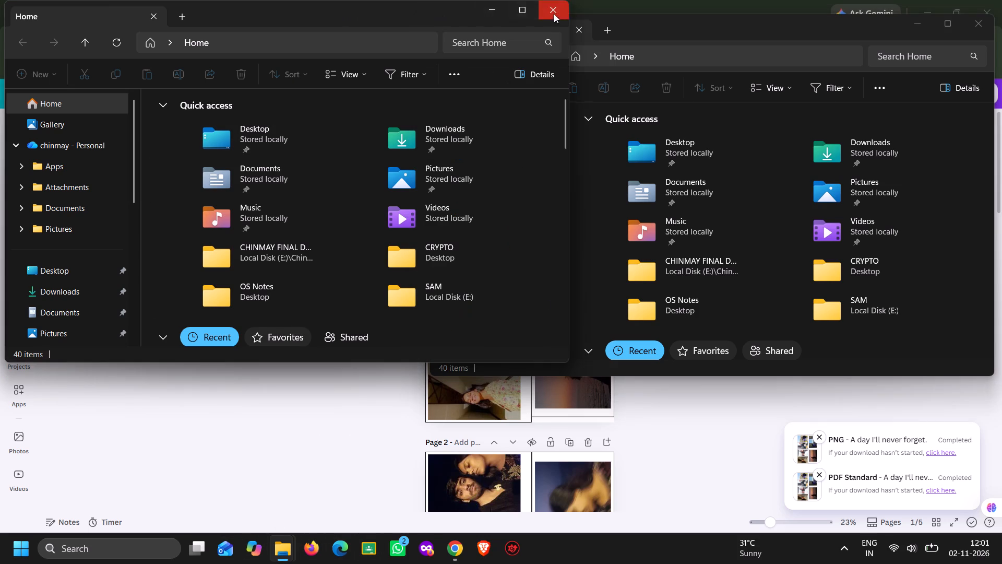
pyautogui.click(554, 14)
# Switch to the browser and show the Canva home page.
pyautogui.click(117, 21)
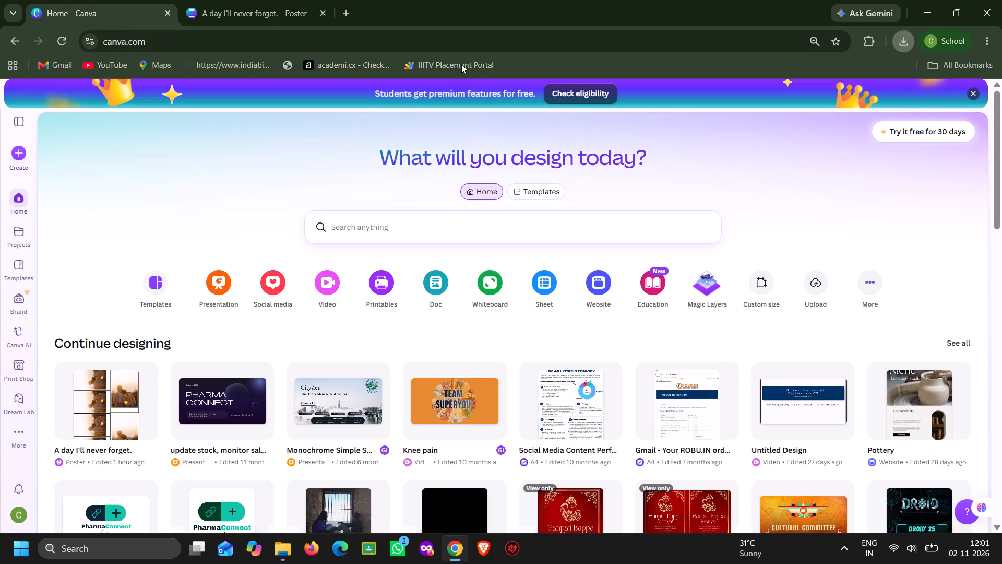
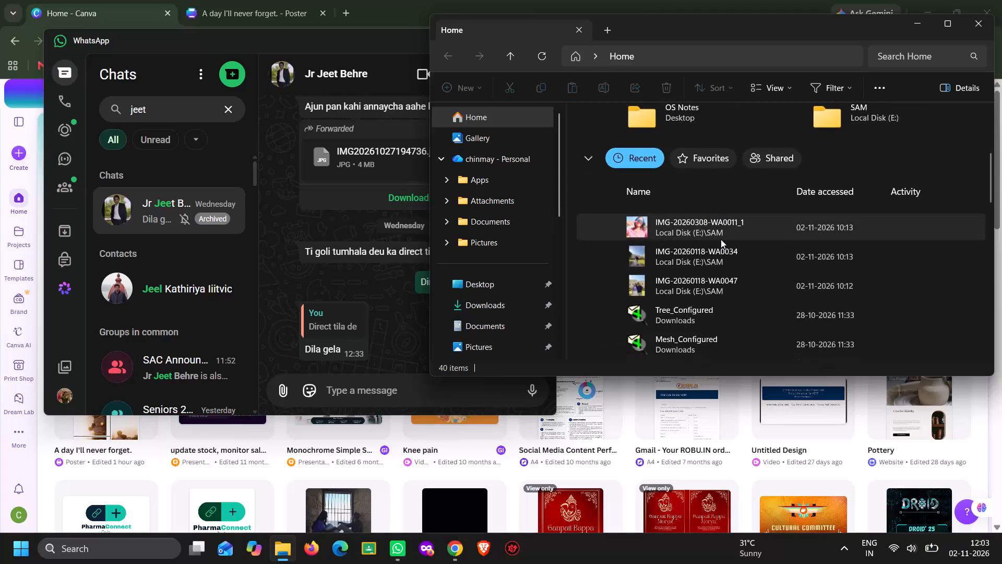
# Open the Downloads folder and rename the compressed "A day I'll never forget." archive as Photos.
pyautogui.scroll(3, 721, 239)
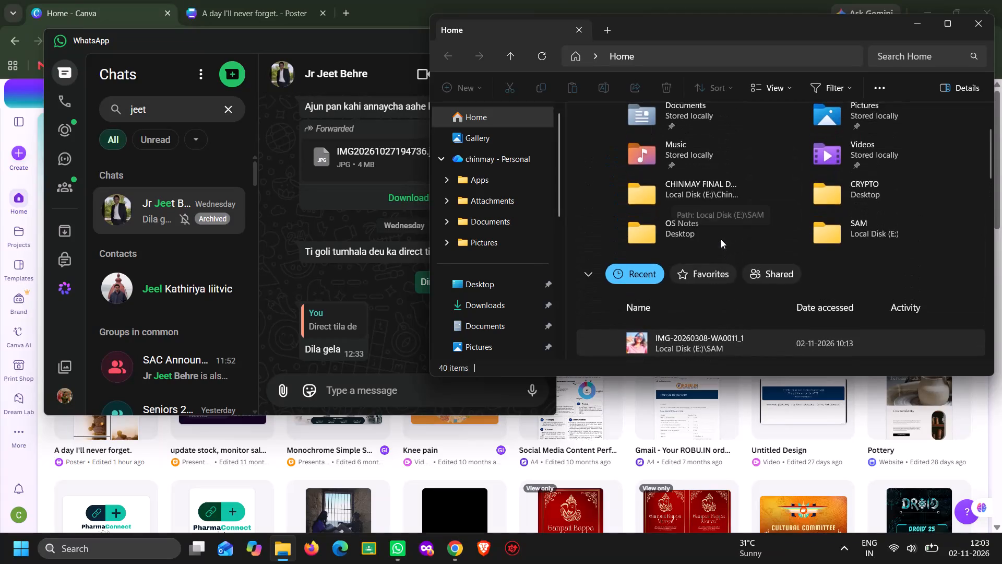
pyautogui.scroll(4, 721, 239)
pyautogui.doubleClick(899, 137)
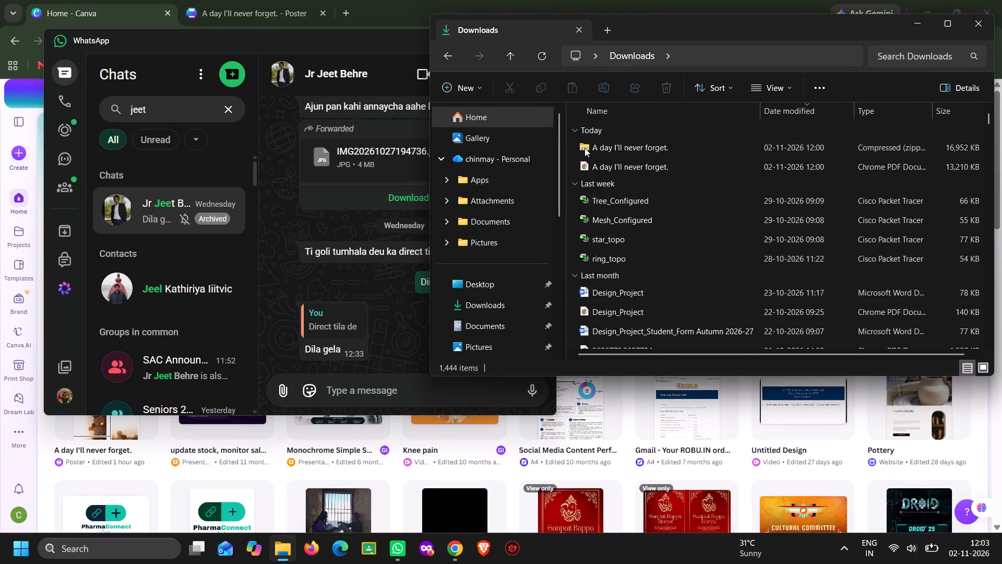
pyautogui.rightClick(642, 145)
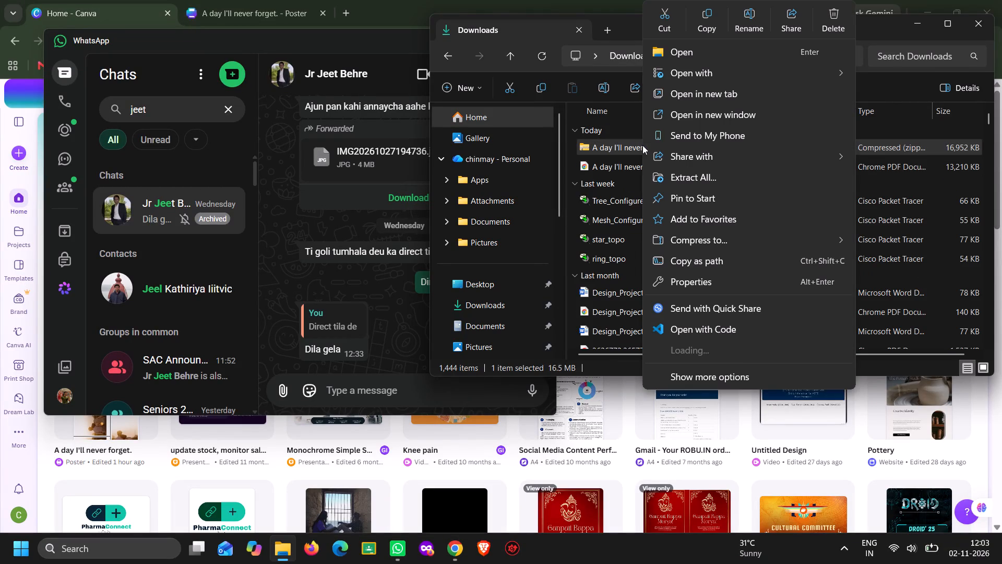
pyautogui.click(603, 89)
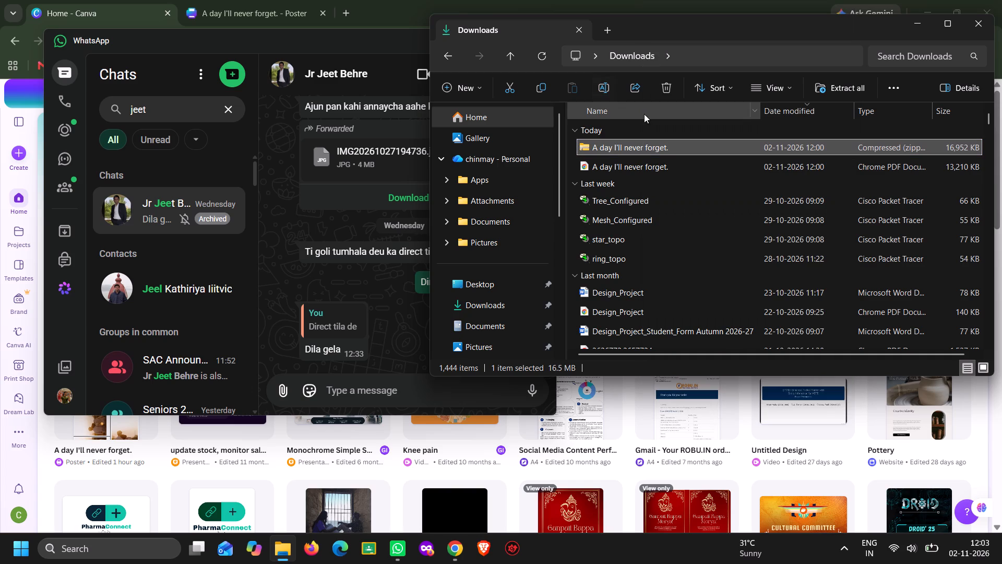
pyautogui.click(602, 83)
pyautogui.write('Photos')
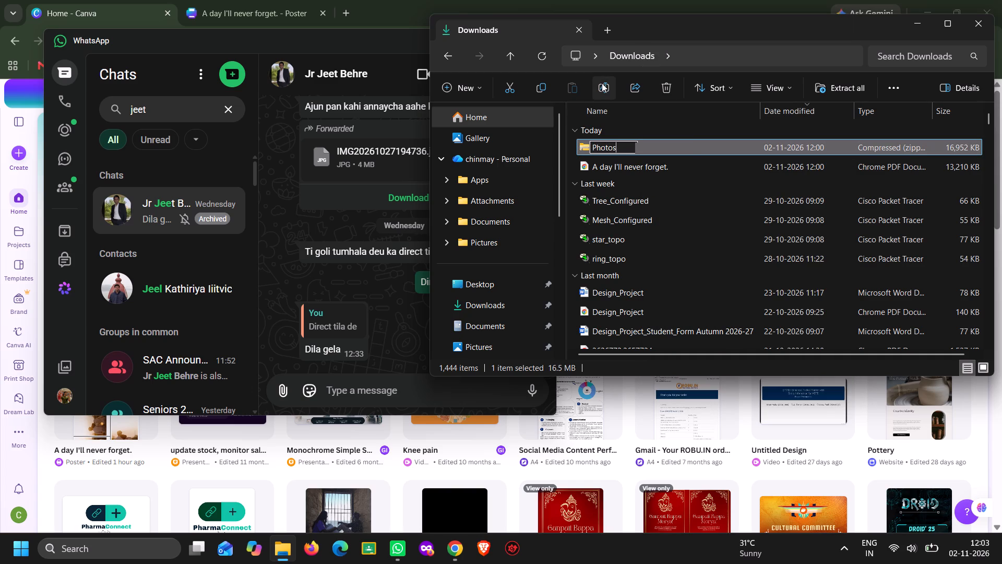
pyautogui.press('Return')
# Rename the "A day I'll never forget." PDF file as Photos_pdf.
pyautogui.click(626, 172)
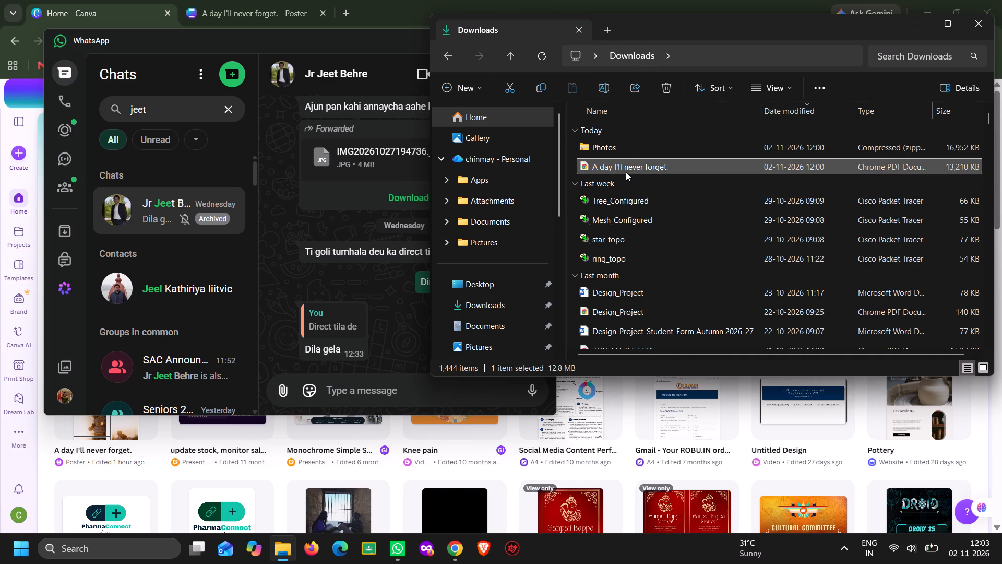
pyautogui.click(599, 93)
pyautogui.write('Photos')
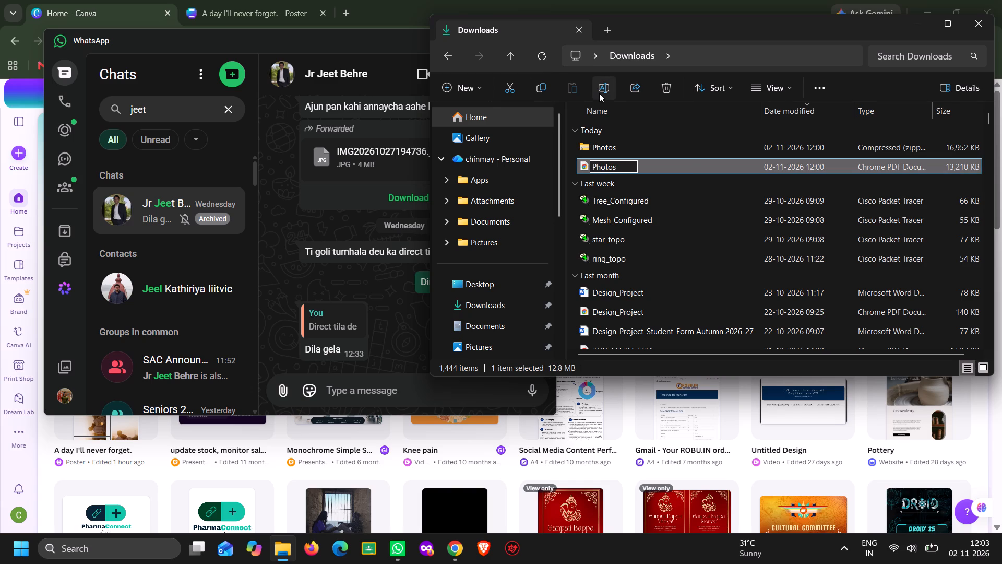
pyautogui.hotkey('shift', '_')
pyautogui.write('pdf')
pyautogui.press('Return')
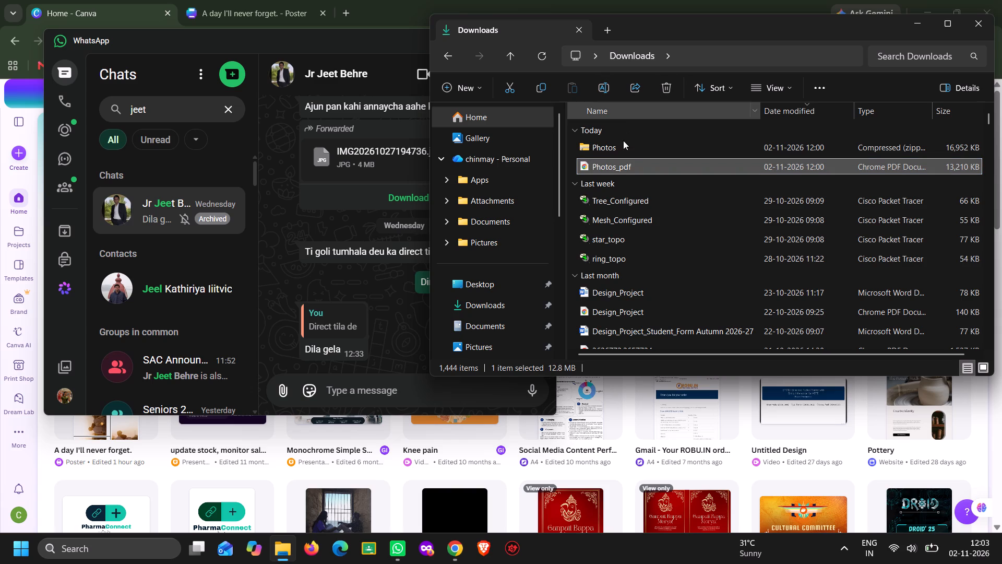
pyautogui.moveTo(609, 147); pyautogui.dragTo(442, 211)
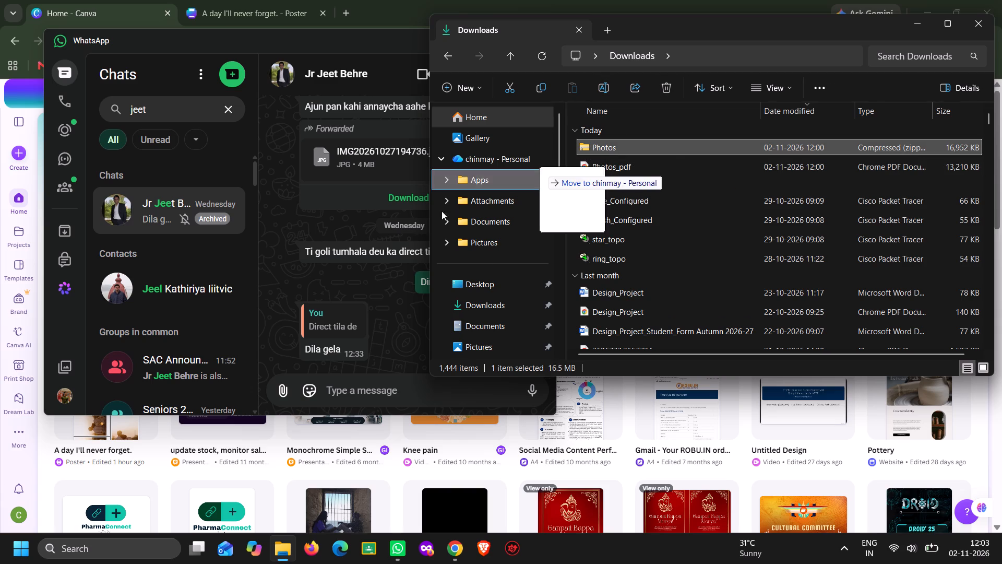
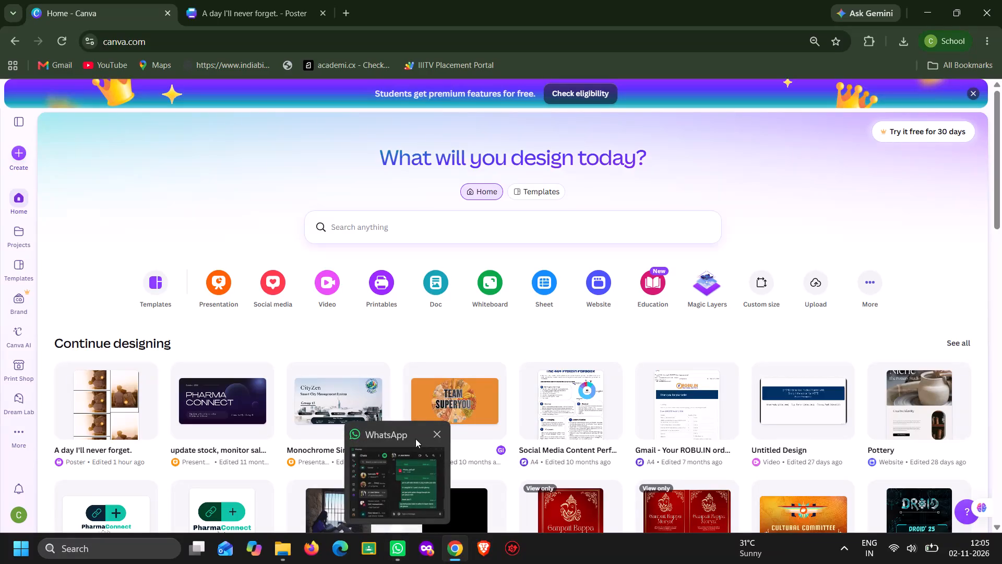
# Close the WhatsApp window and the Chrome window with the Canva tabs, leaving the Downloads folder open.
pyautogui.click(432, 432)
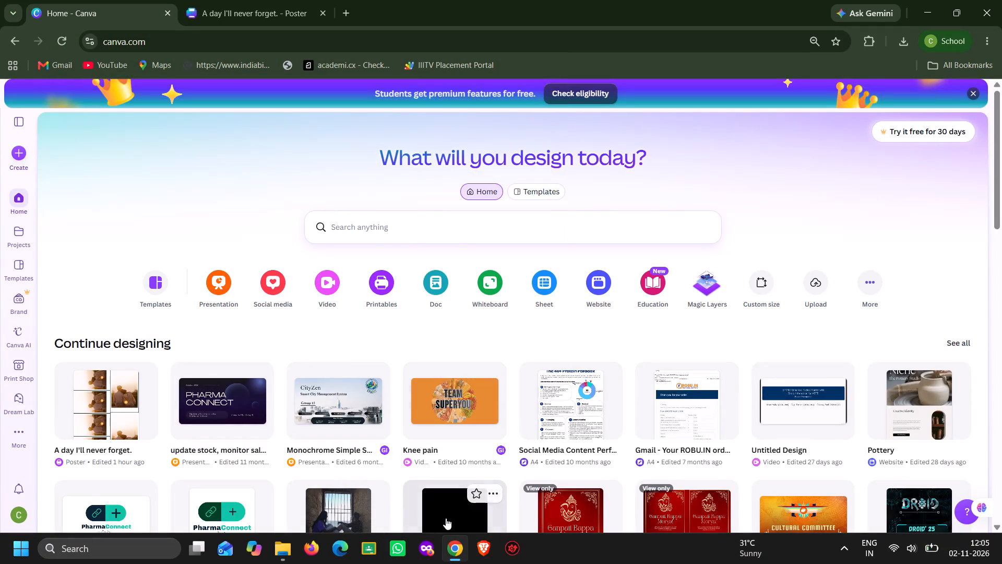
pyautogui.click(509, 431)
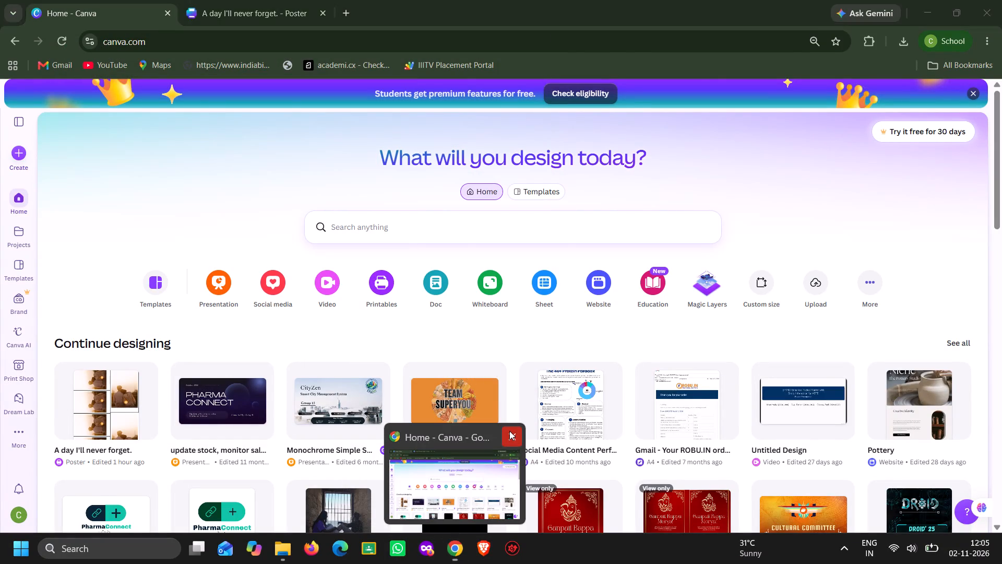
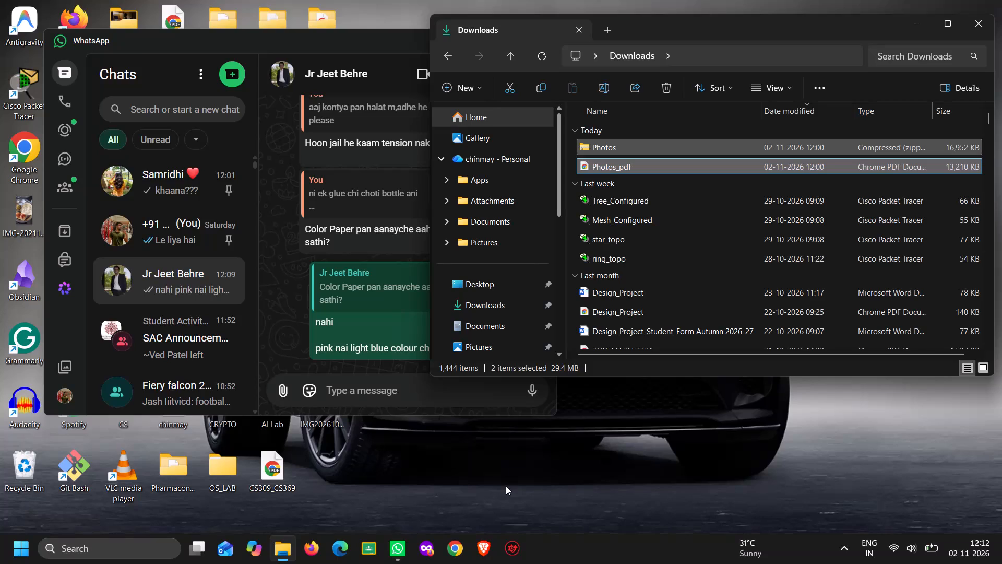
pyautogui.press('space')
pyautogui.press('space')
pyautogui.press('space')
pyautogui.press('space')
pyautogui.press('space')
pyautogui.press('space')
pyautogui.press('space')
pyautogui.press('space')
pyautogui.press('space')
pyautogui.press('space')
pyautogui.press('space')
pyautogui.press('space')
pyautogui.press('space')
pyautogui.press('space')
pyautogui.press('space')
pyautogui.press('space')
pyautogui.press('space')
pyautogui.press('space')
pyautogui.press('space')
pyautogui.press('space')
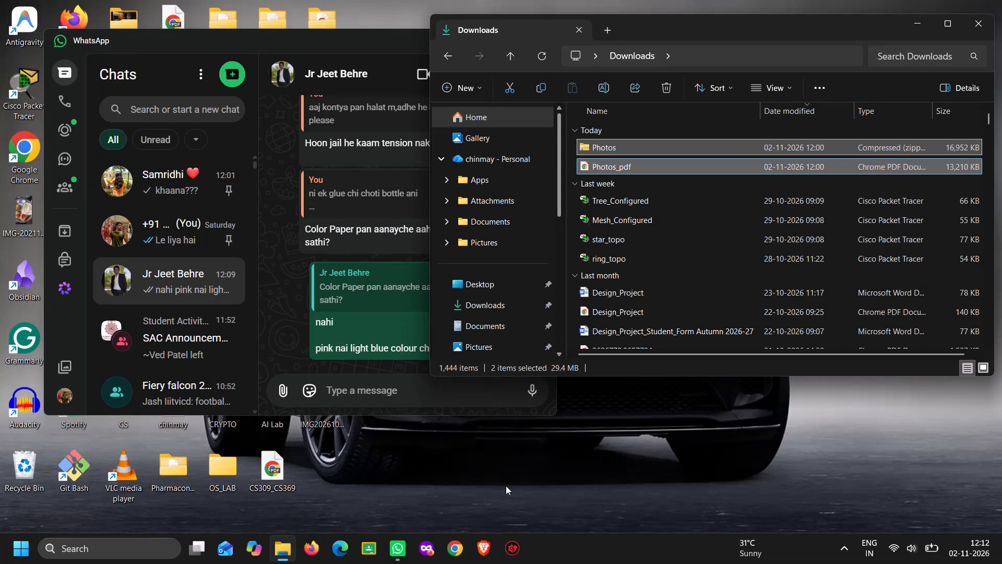